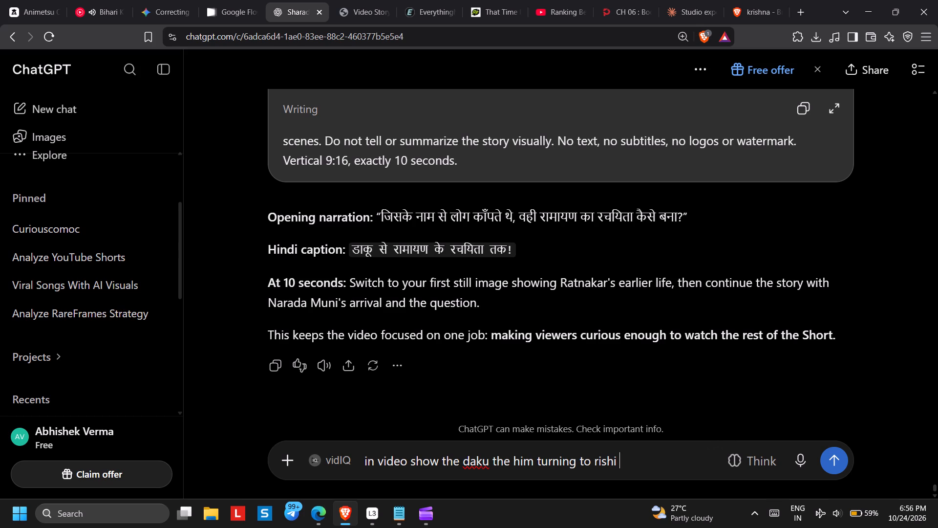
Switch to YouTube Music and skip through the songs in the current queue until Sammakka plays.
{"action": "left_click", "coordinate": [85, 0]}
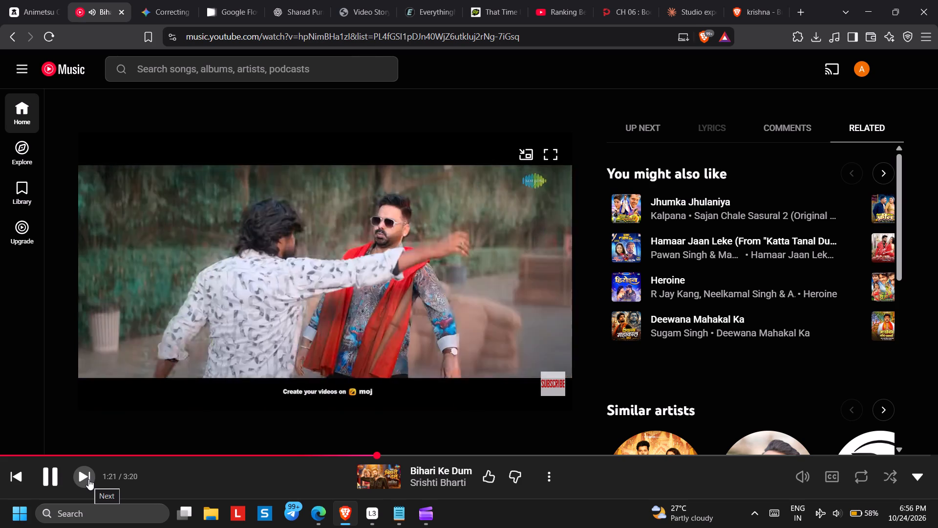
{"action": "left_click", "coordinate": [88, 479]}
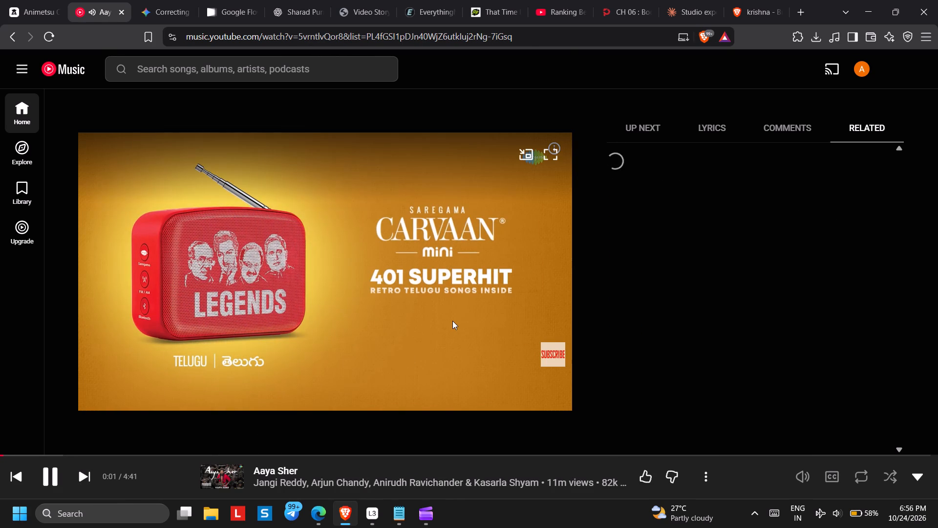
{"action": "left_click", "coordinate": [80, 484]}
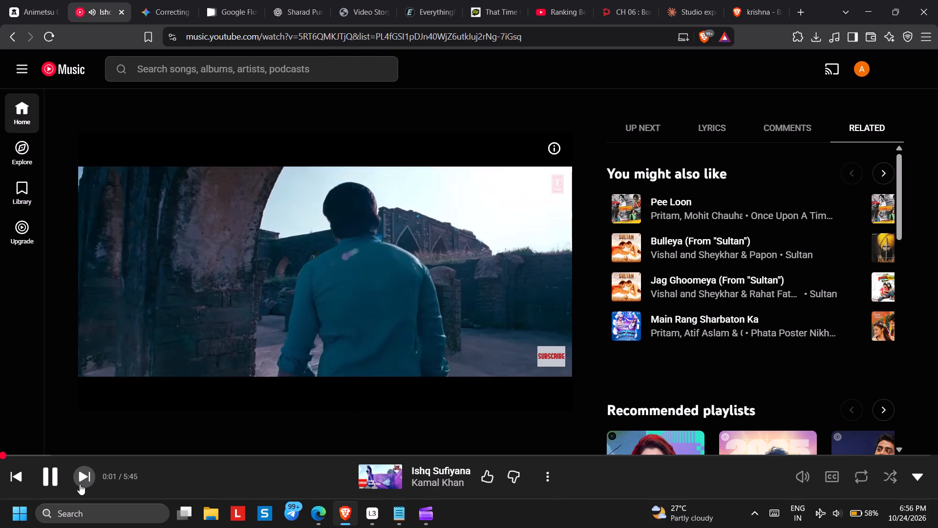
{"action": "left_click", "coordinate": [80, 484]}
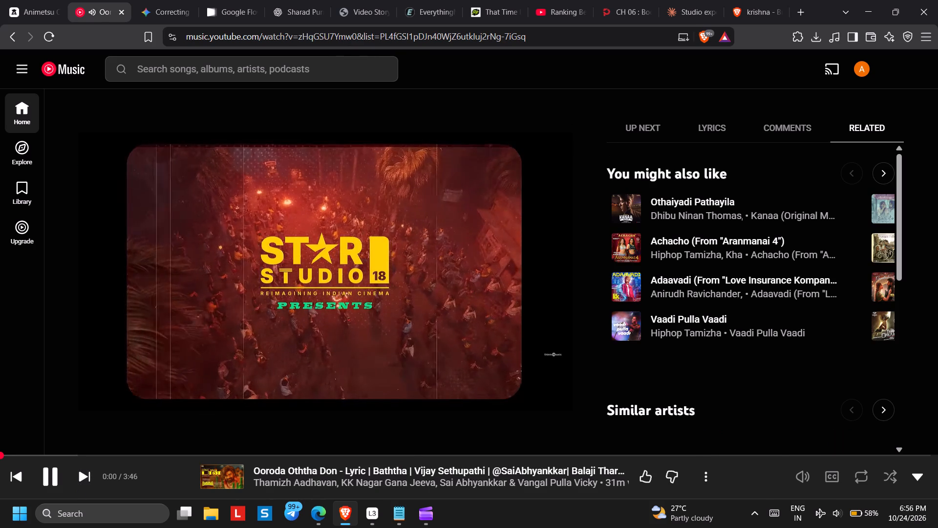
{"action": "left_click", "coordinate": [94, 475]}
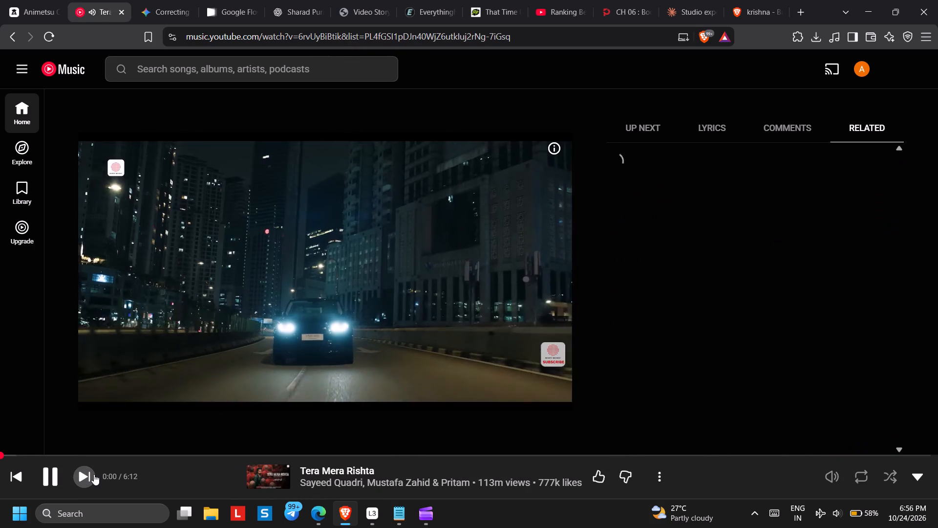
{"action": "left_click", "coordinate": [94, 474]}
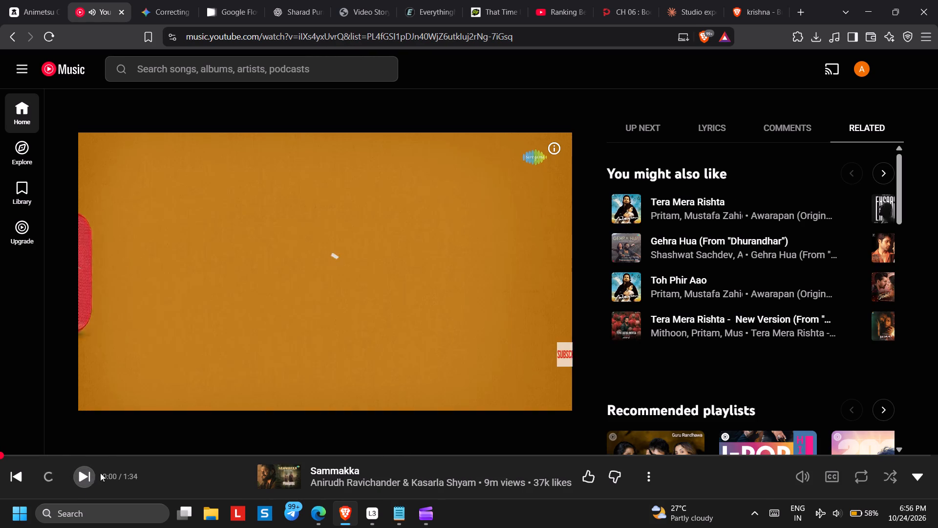
Start the featured playlist Hits of 2026 (So Far) from the music home page and show its upcoming songs.
{"action": "left_click", "coordinate": [227, 476]}
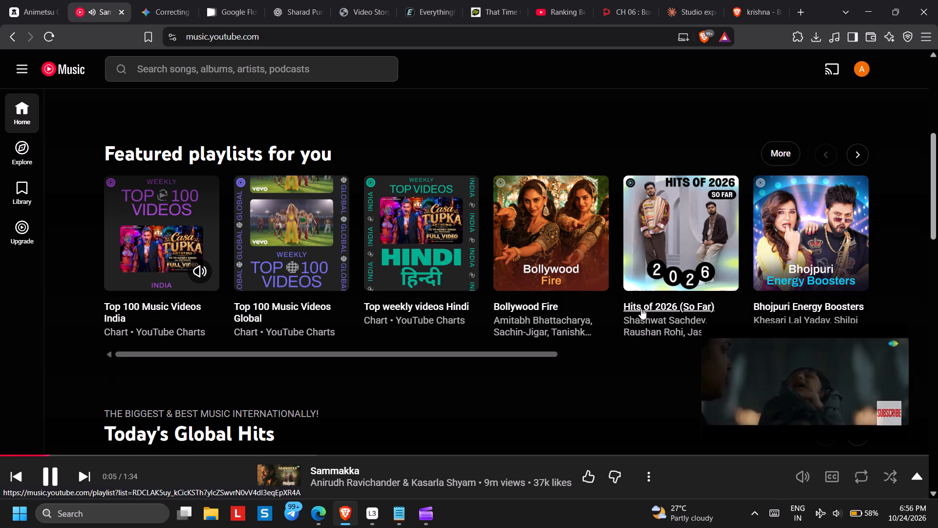
{"action": "left_click", "coordinate": [715, 272]}
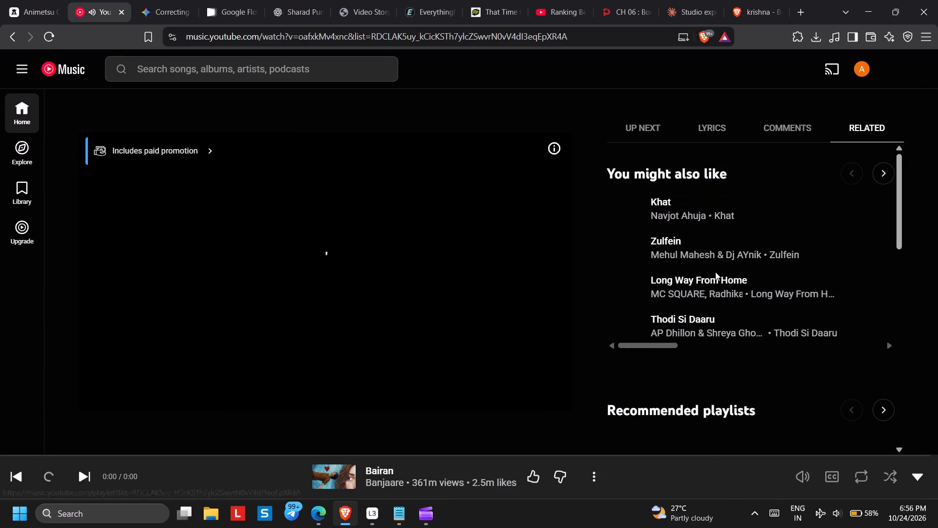
{"action": "left_click", "coordinate": [658, 128]}
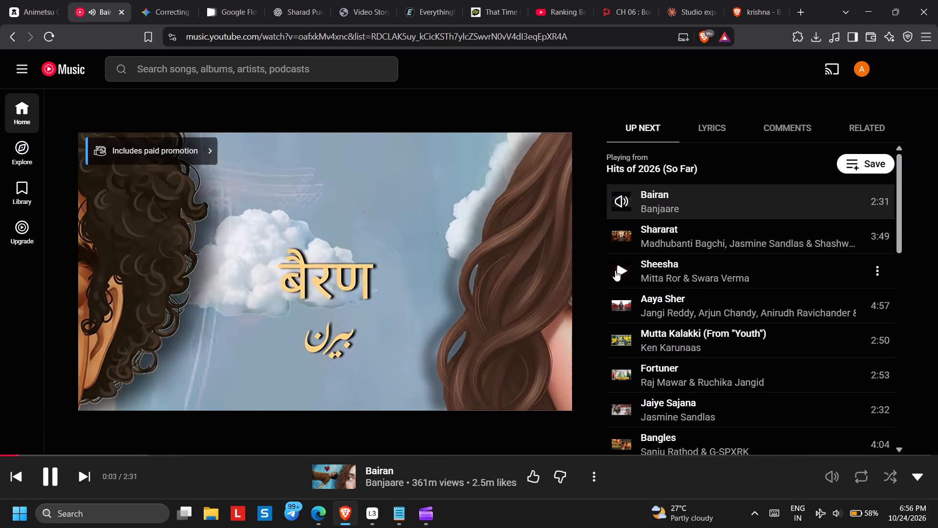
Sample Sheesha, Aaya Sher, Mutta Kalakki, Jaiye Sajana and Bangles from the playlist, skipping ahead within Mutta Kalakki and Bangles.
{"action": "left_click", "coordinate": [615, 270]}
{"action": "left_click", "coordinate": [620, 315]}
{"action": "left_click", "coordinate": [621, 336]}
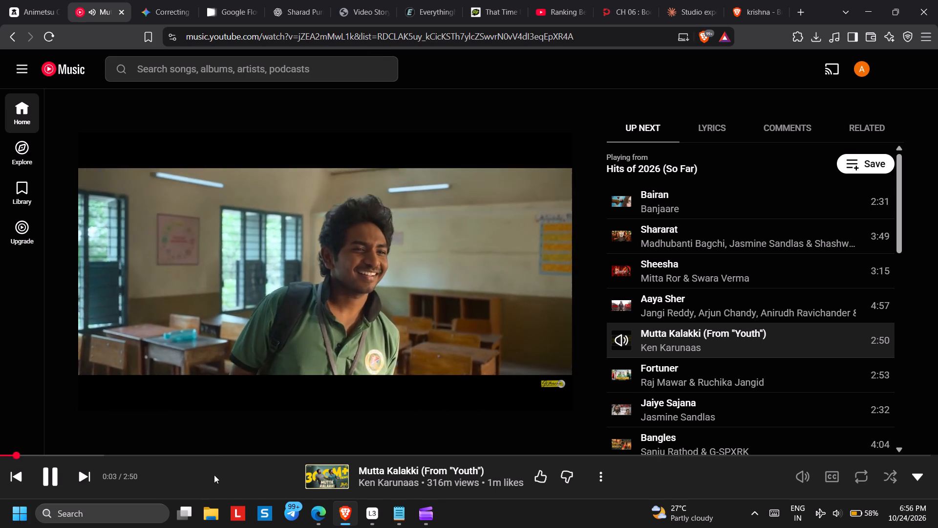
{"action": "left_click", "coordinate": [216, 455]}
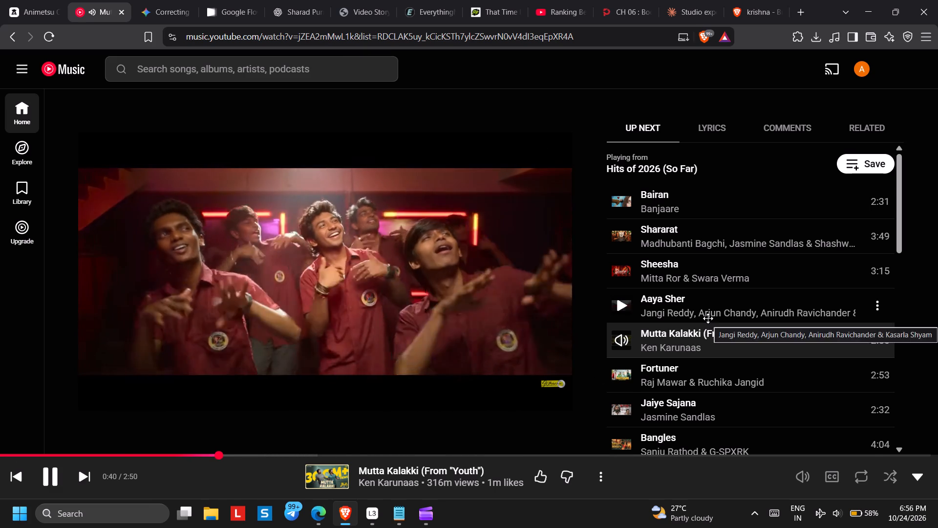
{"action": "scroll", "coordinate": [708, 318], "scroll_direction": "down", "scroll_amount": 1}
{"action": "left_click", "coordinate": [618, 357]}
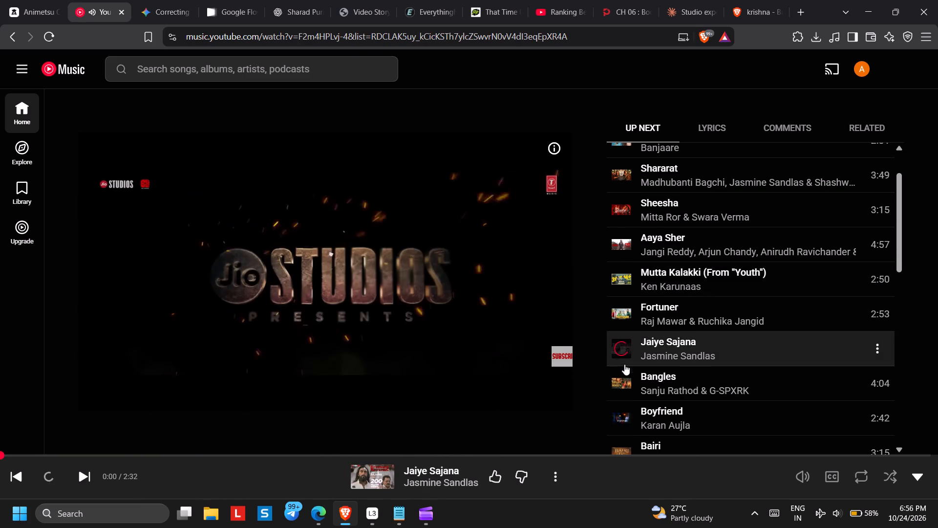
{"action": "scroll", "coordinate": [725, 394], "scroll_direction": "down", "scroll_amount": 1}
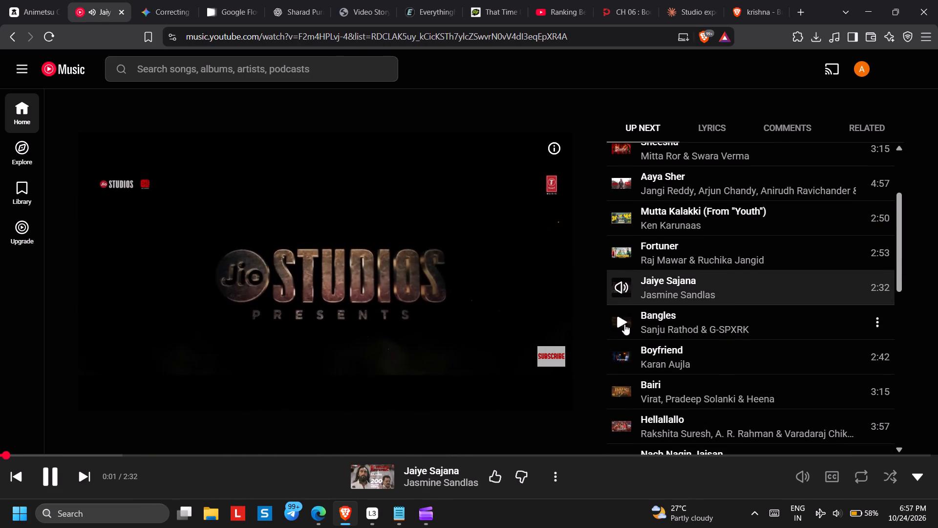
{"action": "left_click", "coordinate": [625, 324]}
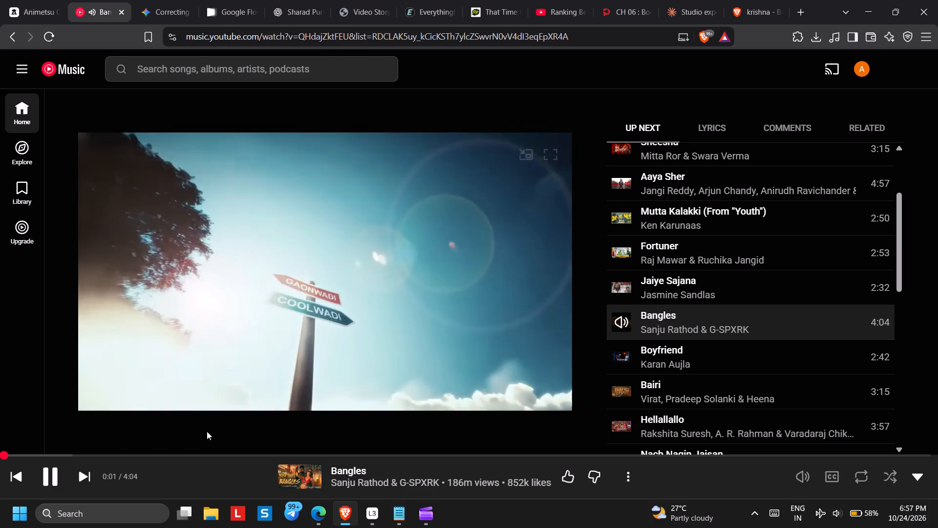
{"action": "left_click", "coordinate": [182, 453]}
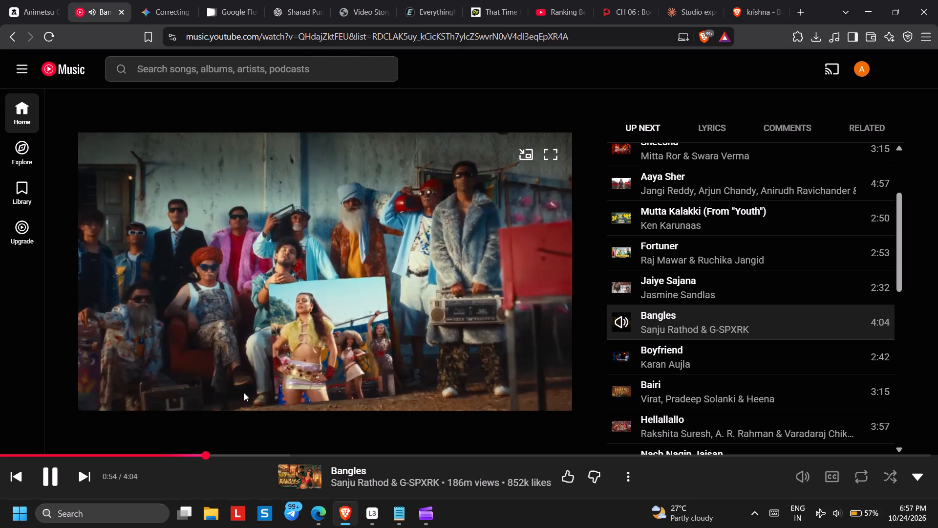
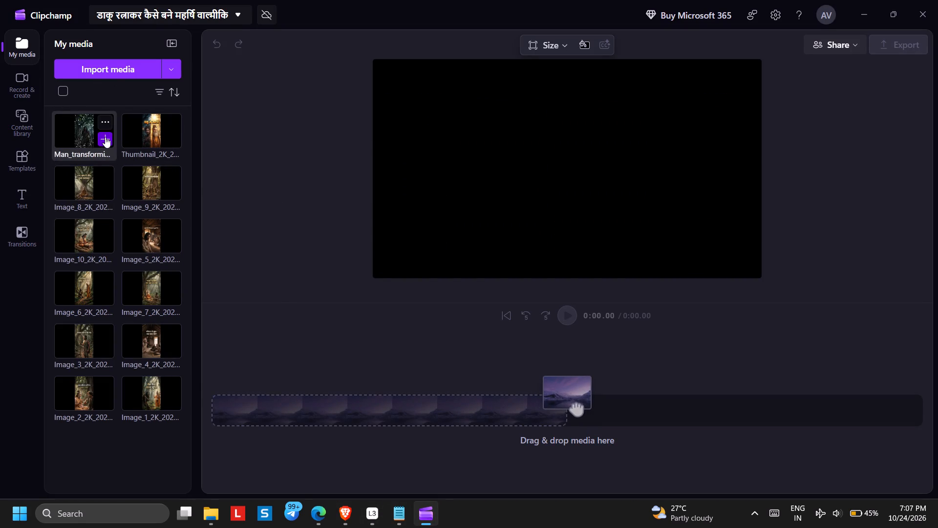
{"action": "left_click", "coordinate": [105, 137]}
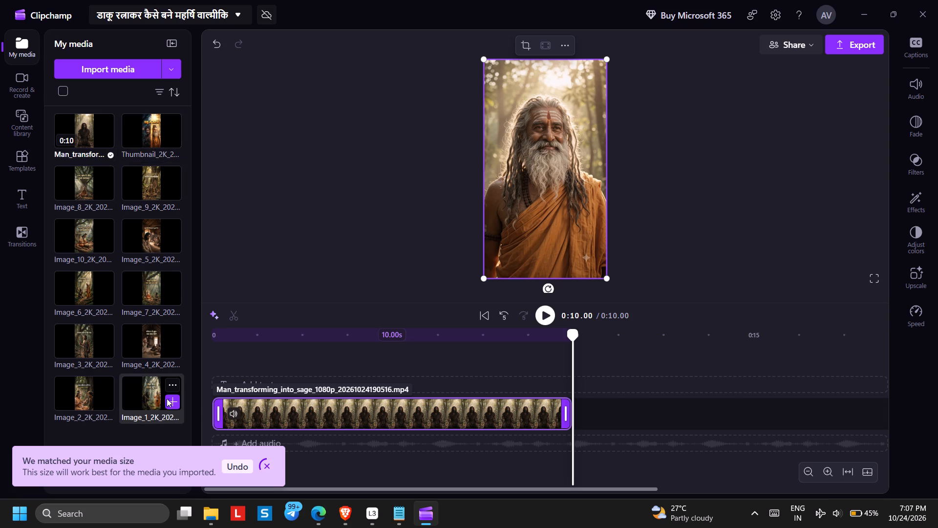
{"action": "left_click", "coordinate": [170, 398]}
{"action": "left_click", "coordinate": [107, 404]}
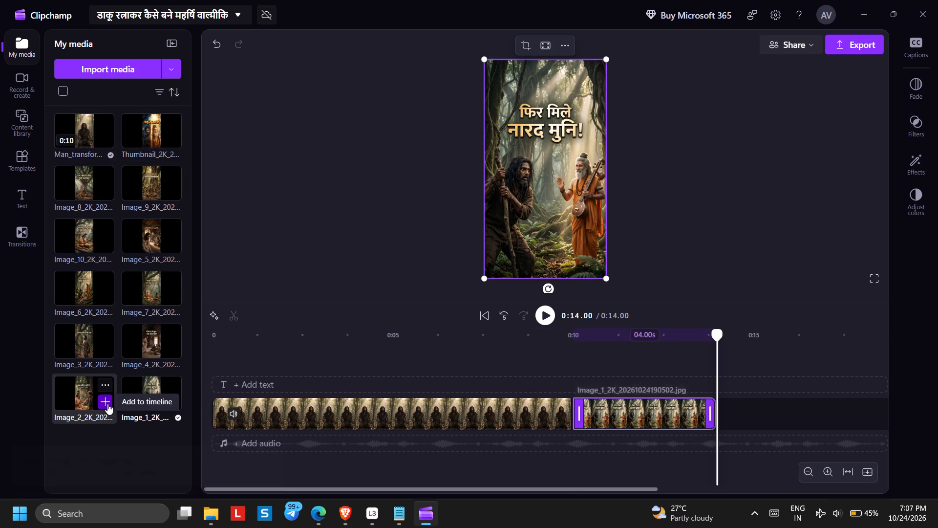
{"action": "left_click", "coordinate": [105, 351]}
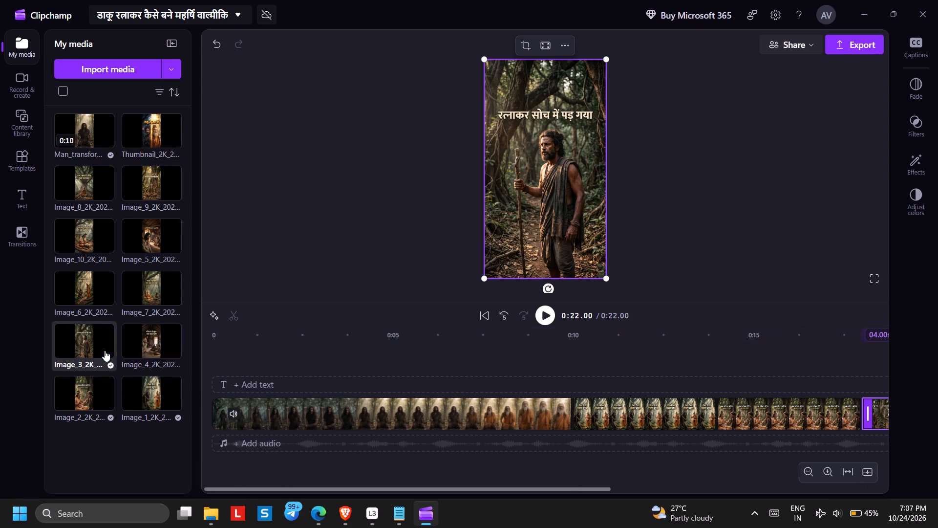
{"action": "left_click", "coordinate": [169, 349]}
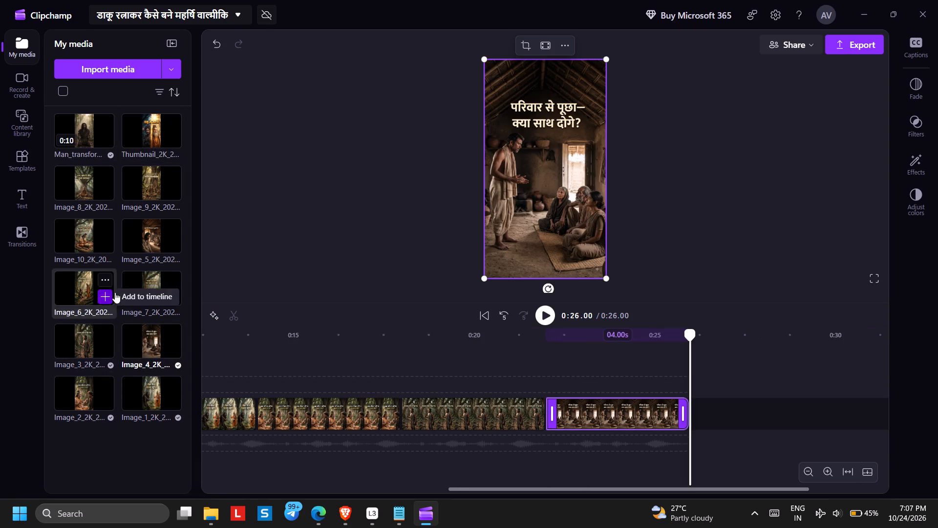
{"action": "left_click", "coordinate": [171, 245]}
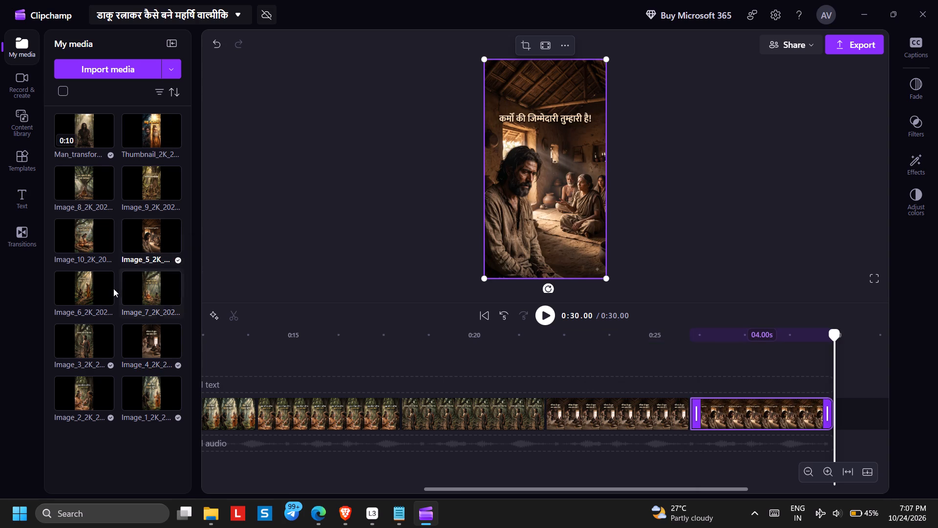
{"action": "left_click", "coordinate": [107, 299]}
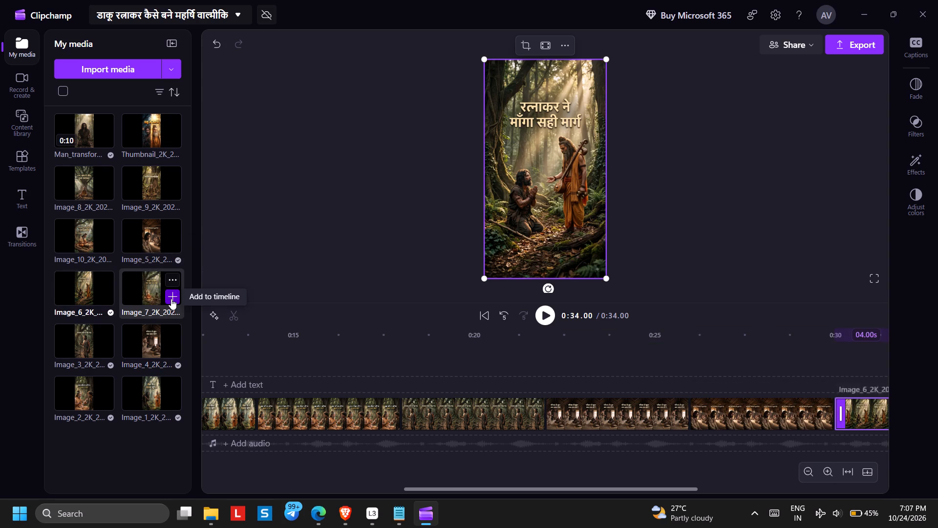
{"action": "left_click", "coordinate": [171, 299]}
{"action": "left_click", "coordinate": [100, 192]}
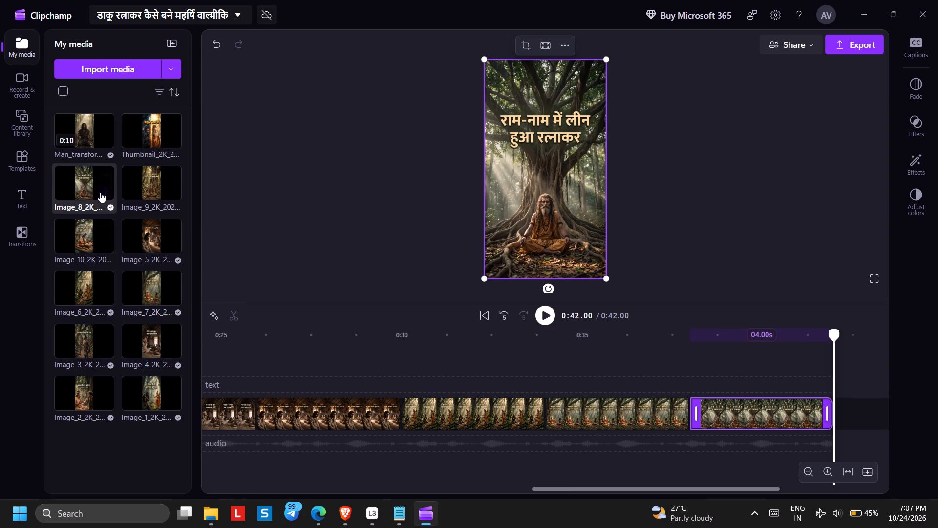
{"action": "left_click", "coordinate": [168, 194]}
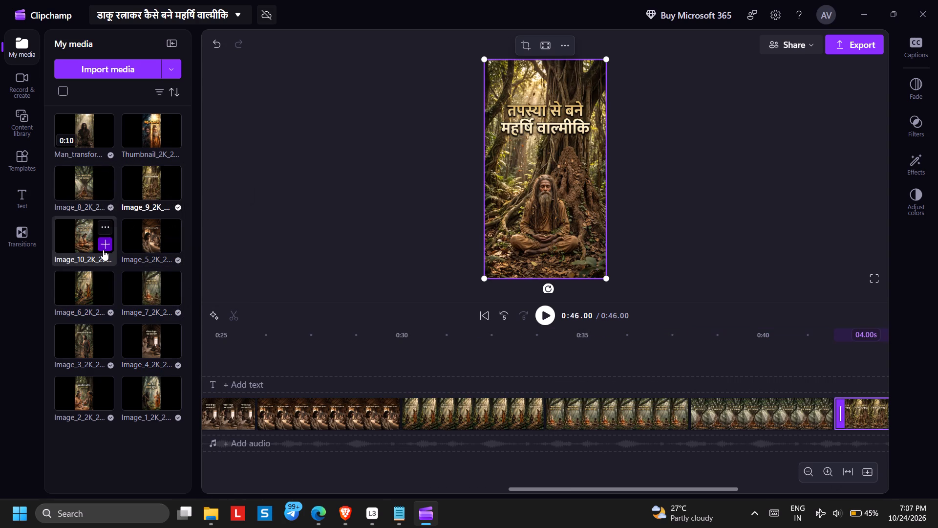
{"action": "double_click", "coordinate": [103, 250]}
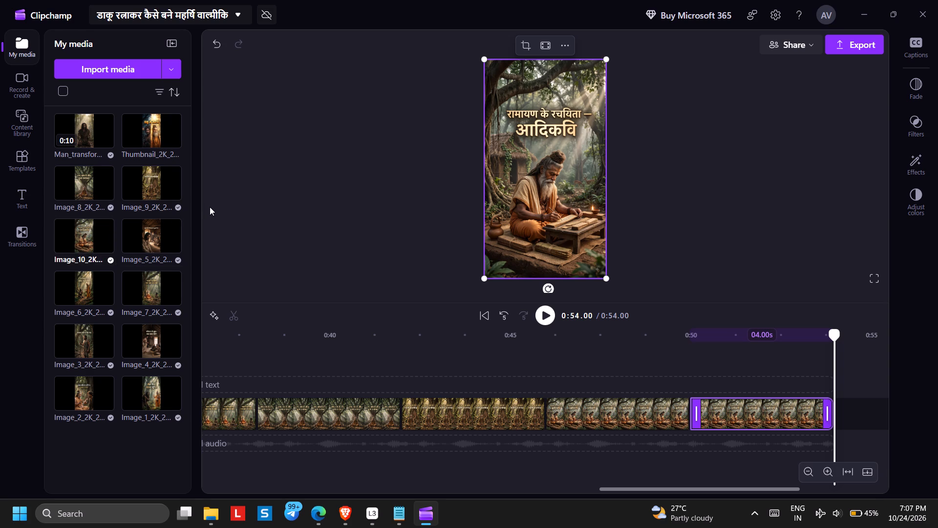
Delete the duplicate Image 10 clip from the timeline and close the gap before the remaining copy.
{"action": "double_click", "coordinate": [637, 411]}
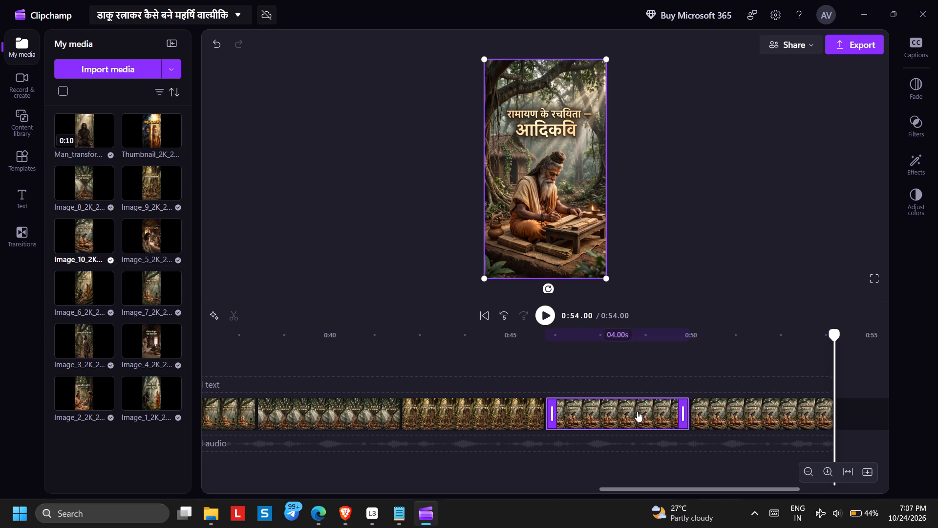
{"action": "double_click", "coordinate": [749, 429]}
{"action": "double_click", "coordinate": [749, 419]}
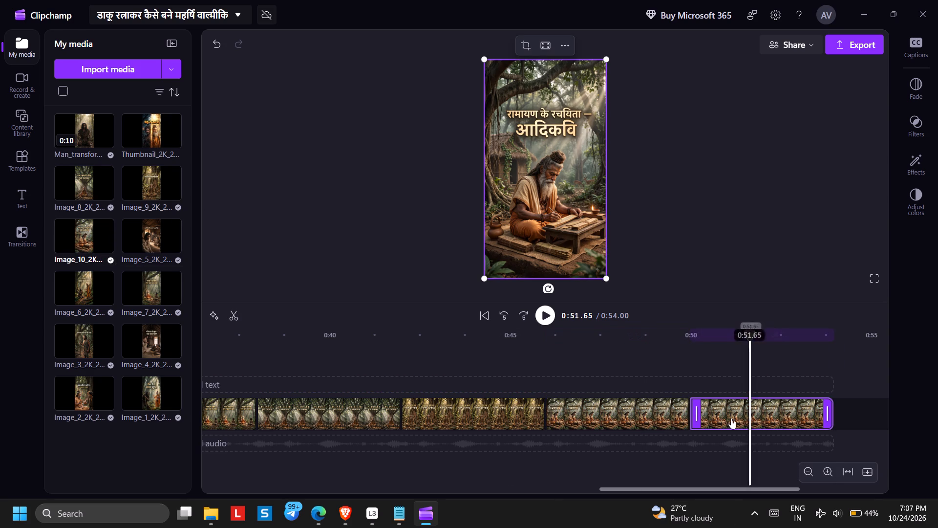
{"action": "double_click", "coordinate": [609, 418]}
{"action": "right_click", "coordinate": [609, 418]}
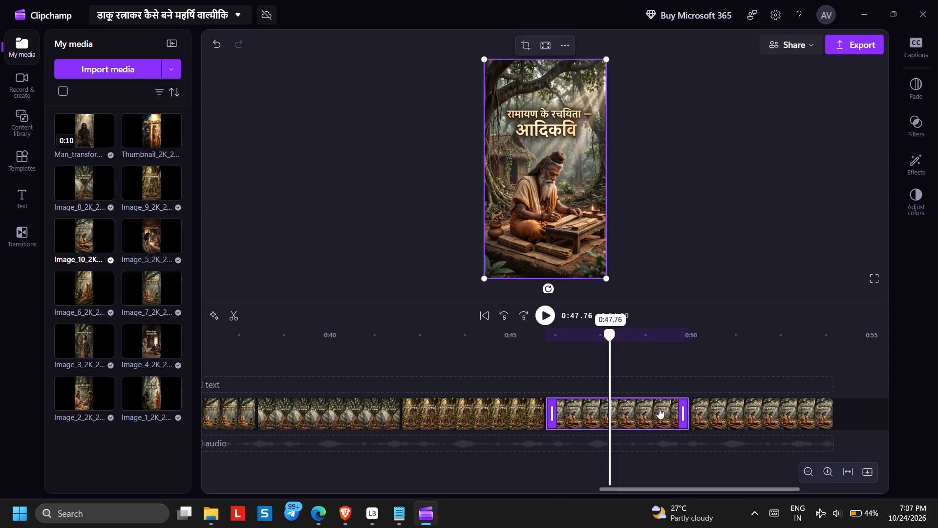
{"action": "right_click", "coordinate": [659, 408]}
{"action": "left_click", "coordinate": [687, 297]}
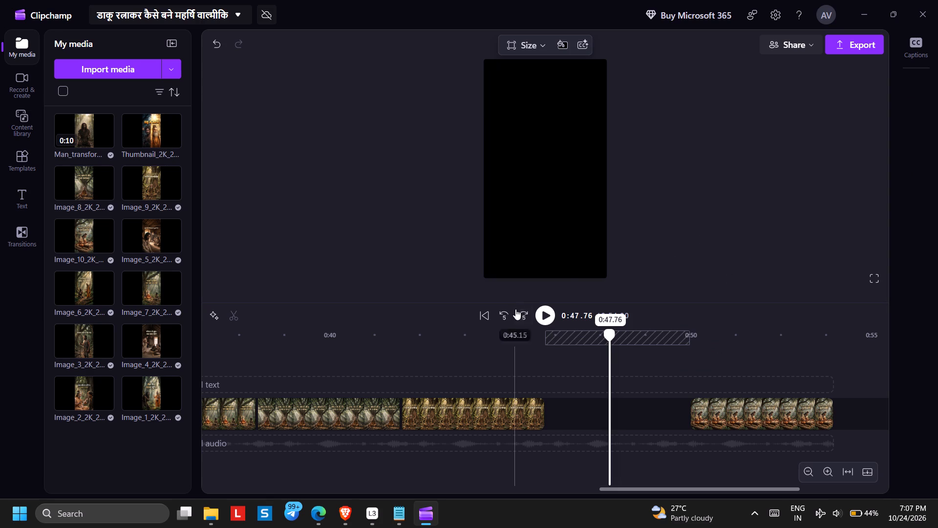
{"action": "left_click", "coordinate": [497, 310]}
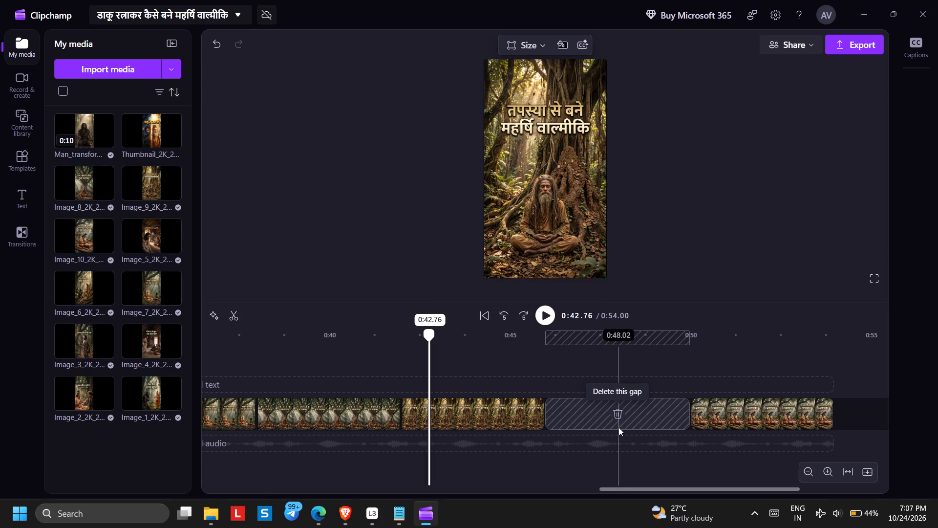
{"action": "left_click", "coordinate": [615, 416]}
Add a text-to-speech clip at the start of the timeline and paste the copied Hindi narration script into it.
{"action": "left_click", "coordinate": [486, 325]}
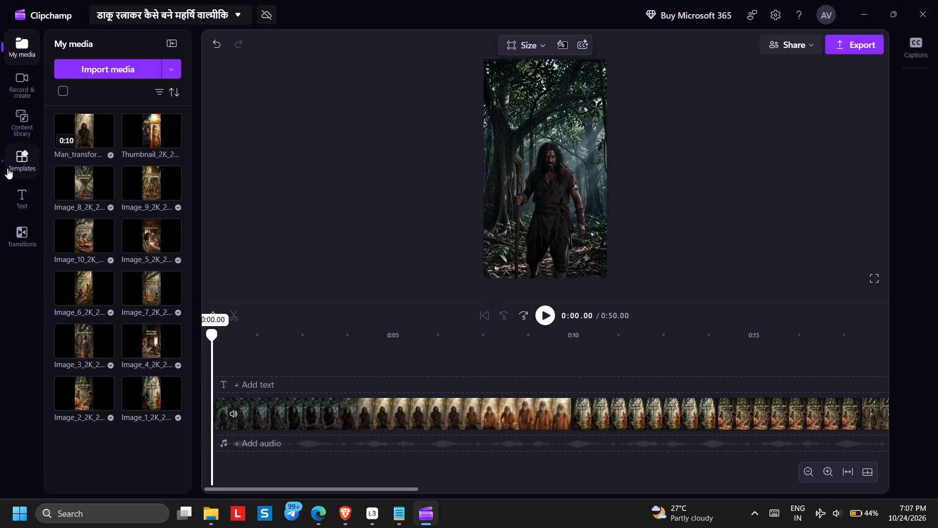
{"action": "left_click", "coordinate": [9, 95]}
{"action": "left_click", "coordinate": [77, 308]}
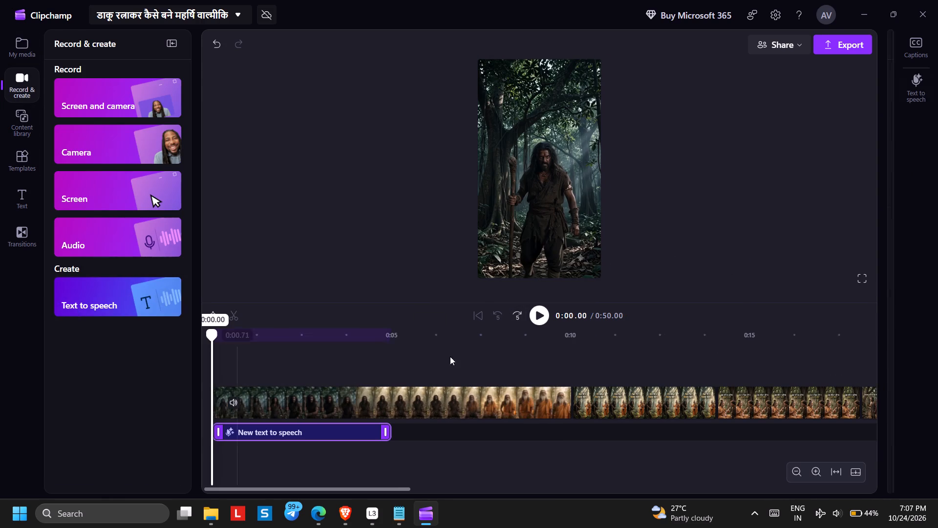
{"action": "double_click", "coordinate": [785, 270]}
{"action": "right_click", "coordinate": [785, 270]}
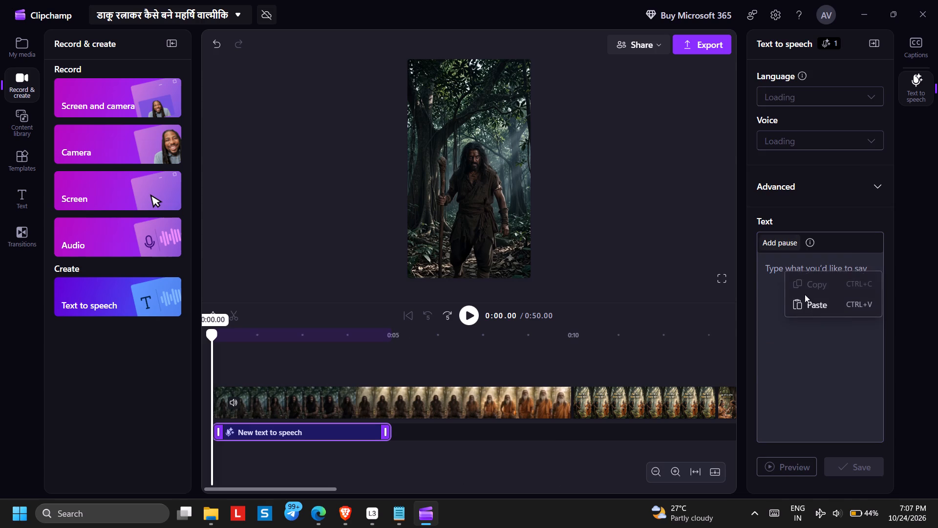
{"action": "left_click", "coordinate": [805, 305]}
Set the narration language to Hindi (India) and the voice to Arjun Indic, and save the text-to-speech clip.
{"action": "scroll", "coordinate": [810, 165], "scroll_direction": "up", "scroll_amount": 4}
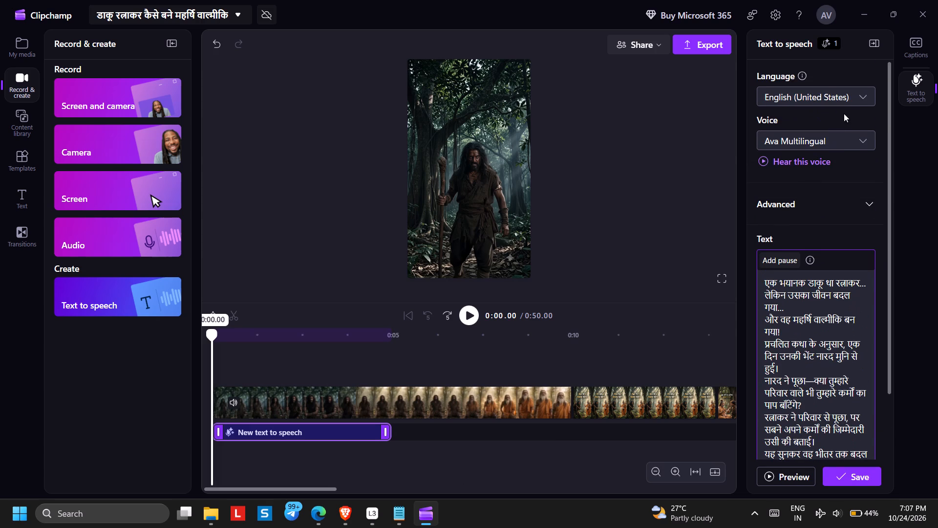
{"action": "left_click_drag", "start_coordinate": [855, 101], "coordinate": [681, 106]}
{"action": "left_click_drag", "start_coordinate": [853, 104], "coordinate": [729, 103]}
{"action": "type", "text": "hi"}
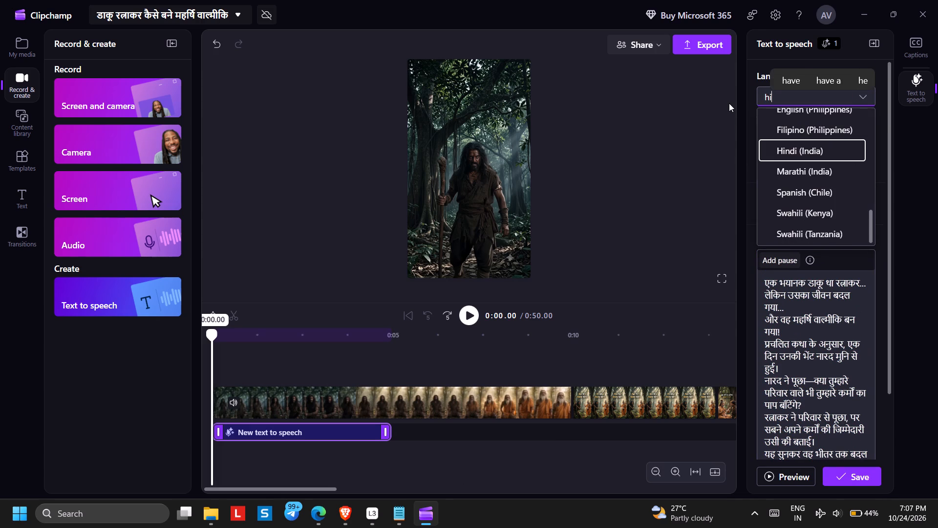
{"action": "left_click", "coordinate": [808, 144]}
{"action": "left_click_drag", "start_coordinate": [835, 144], "coordinate": [687, 151]}
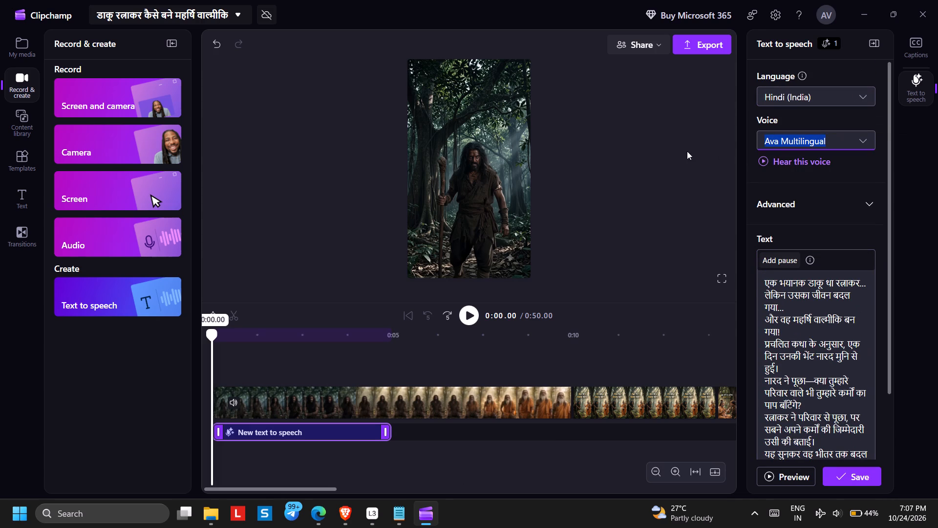
{"action": "type", "text": "arj"}
{"action": "left_click", "coordinate": [762, 179]}
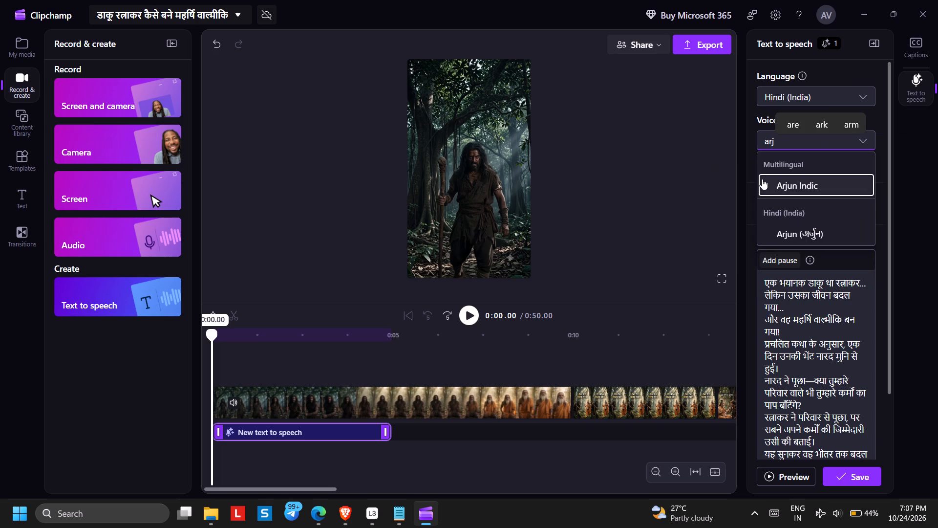
{"action": "left_click", "coordinate": [829, 467]}
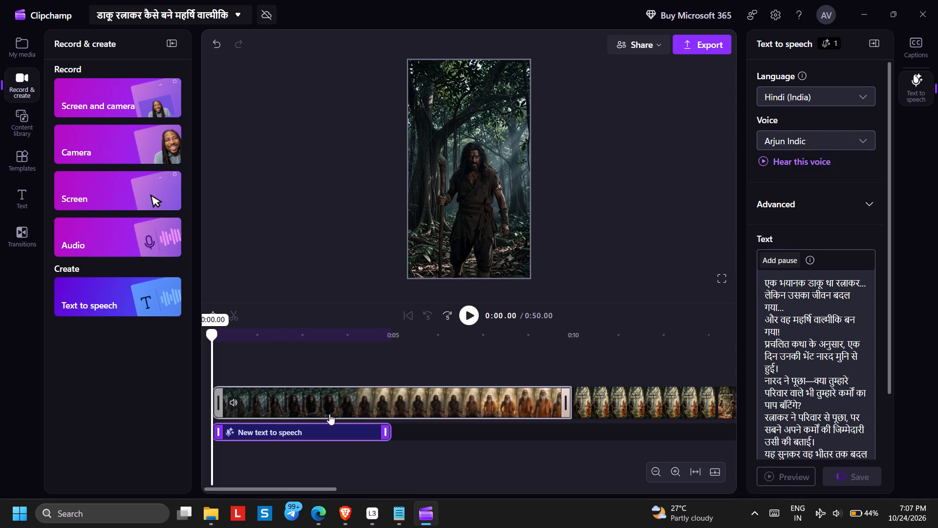
Mute the audio of the opening transformation video clip.
{"action": "left_click", "coordinate": [233, 403]}
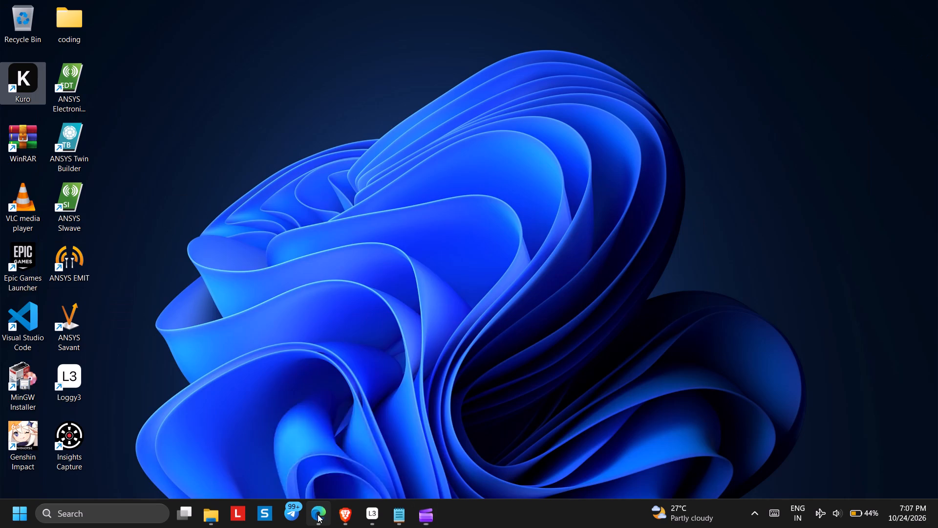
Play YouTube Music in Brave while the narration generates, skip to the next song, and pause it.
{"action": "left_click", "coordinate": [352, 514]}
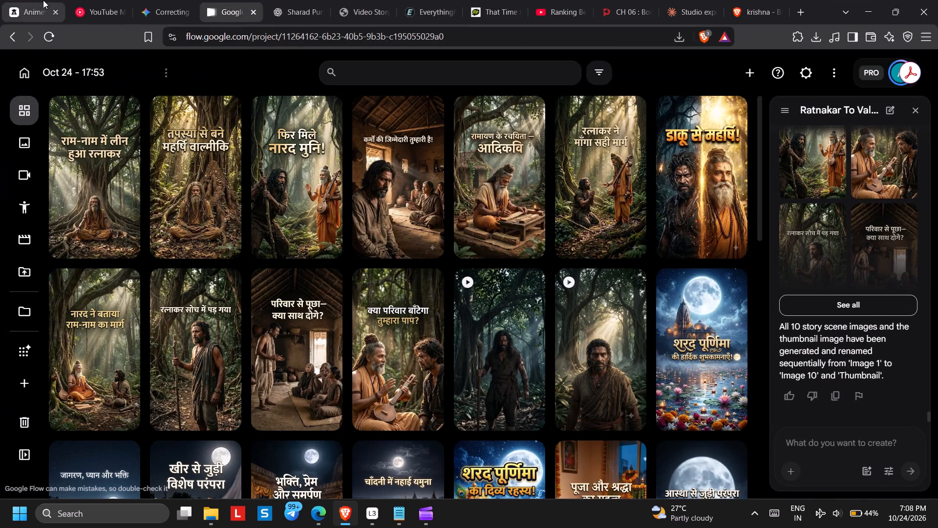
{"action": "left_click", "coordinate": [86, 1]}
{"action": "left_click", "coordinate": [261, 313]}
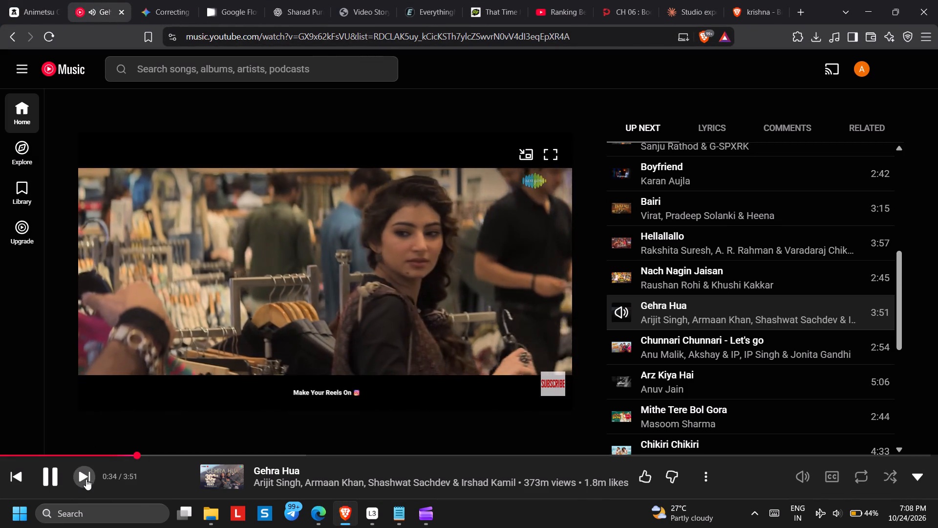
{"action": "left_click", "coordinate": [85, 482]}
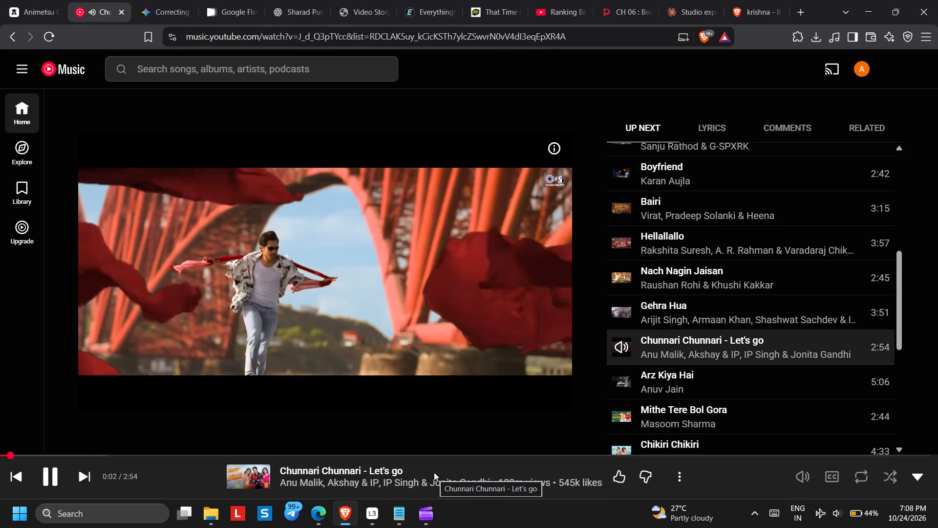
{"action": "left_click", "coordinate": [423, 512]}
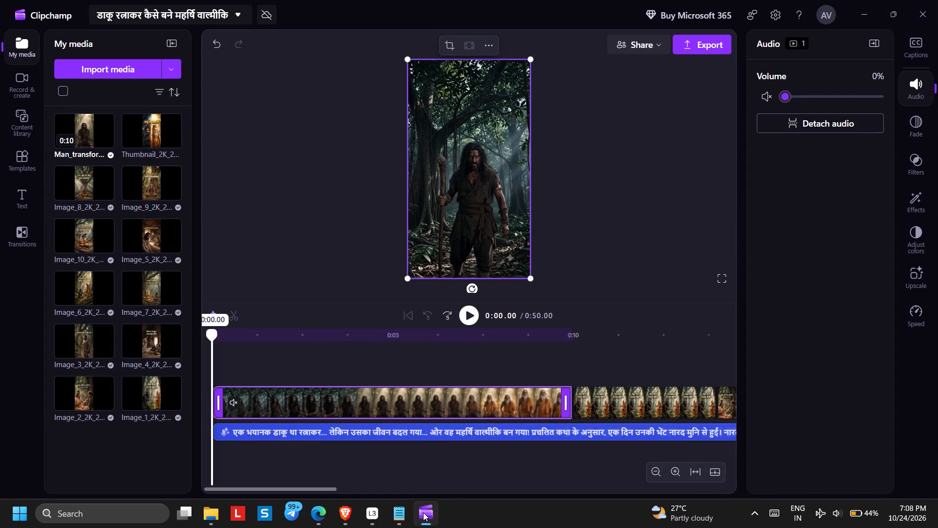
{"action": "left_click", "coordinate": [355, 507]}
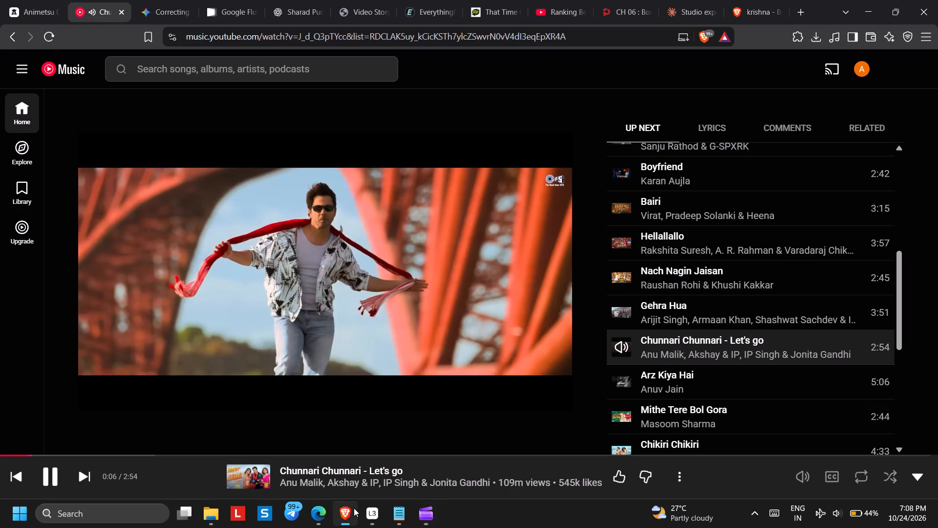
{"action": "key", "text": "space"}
Switch to Clipchamp and briefly preview the opening of the video with the generated narration.
{"action": "left_click", "coordinate": [422, 519]}
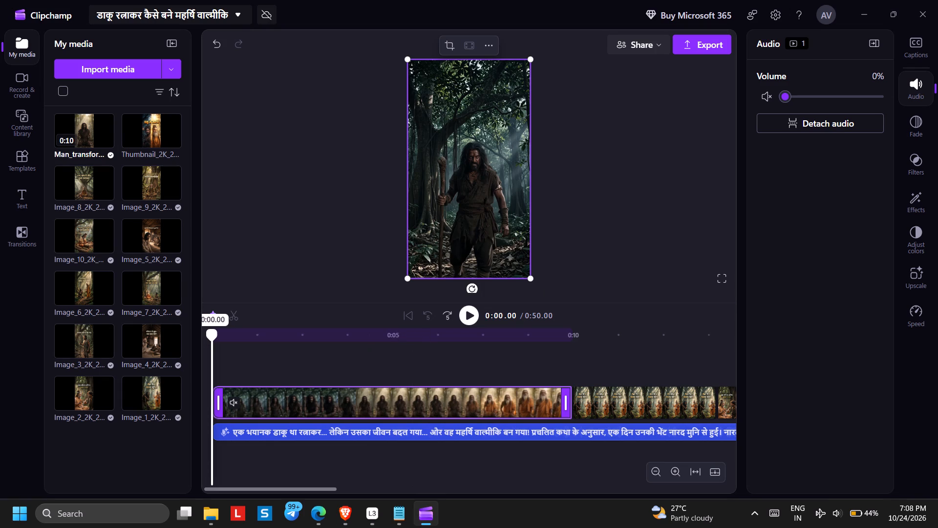
{"action": "left_click", "coordinate": [478, 318]}
{"action": "left_click", "coordinate": [478, 318]}
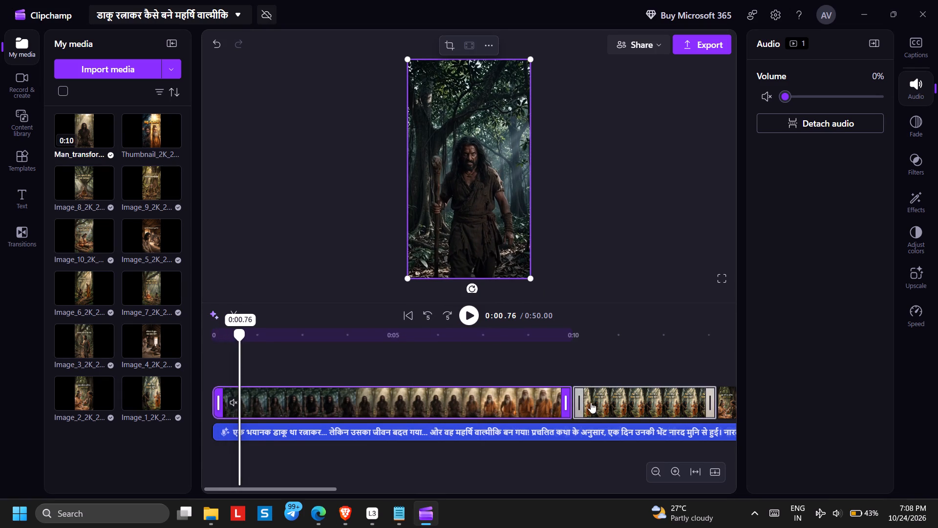
Set the playback speed of the narration clip to 1.4x.
{"action": "left_click", "coordinate": [426, 434]}
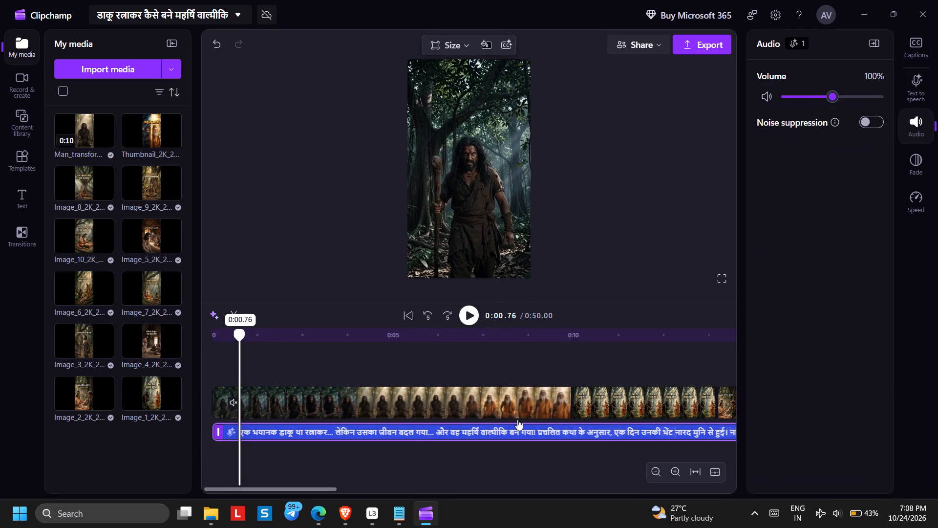
{"action": "left_click", "coordinate": [917, 200]}
{"action": "left_click_drag", "start_coordinate": [797, 100], "coordinate": [806, 101]}
Play the opening of the video from the start to check the sped-up narration against the transformation clip.
{"action": "left_click", "coordinate": [690, 469]}
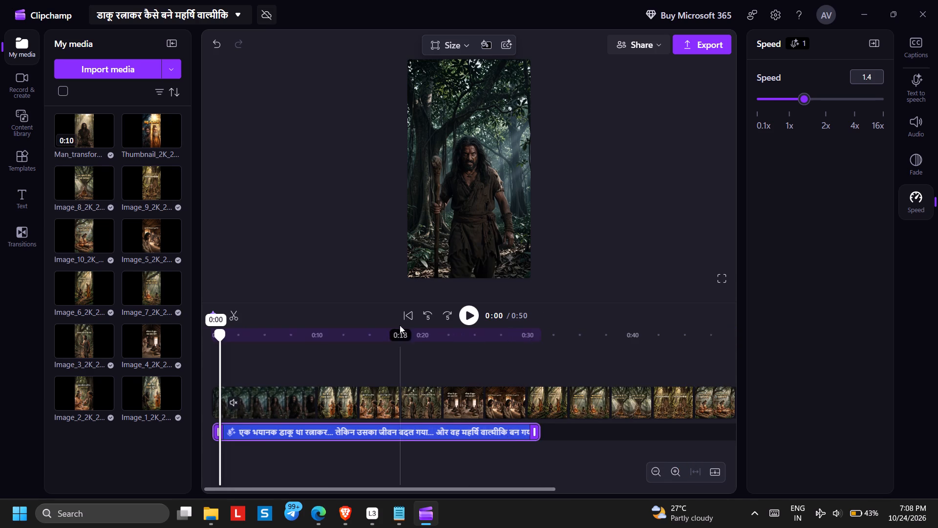
{"action": "left_click", "coordinate": [402, 312]}
{"action": "left_click", "coordinate": [469, 313]}
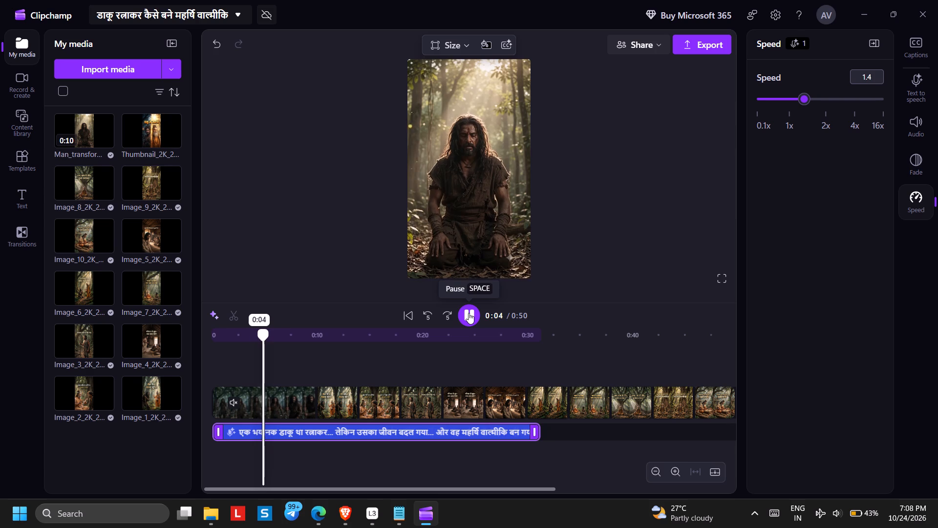
{"action": "left_click", "coordinate": [469, 313]}
{"action": "left_click", "coordinate": [230, 360]}
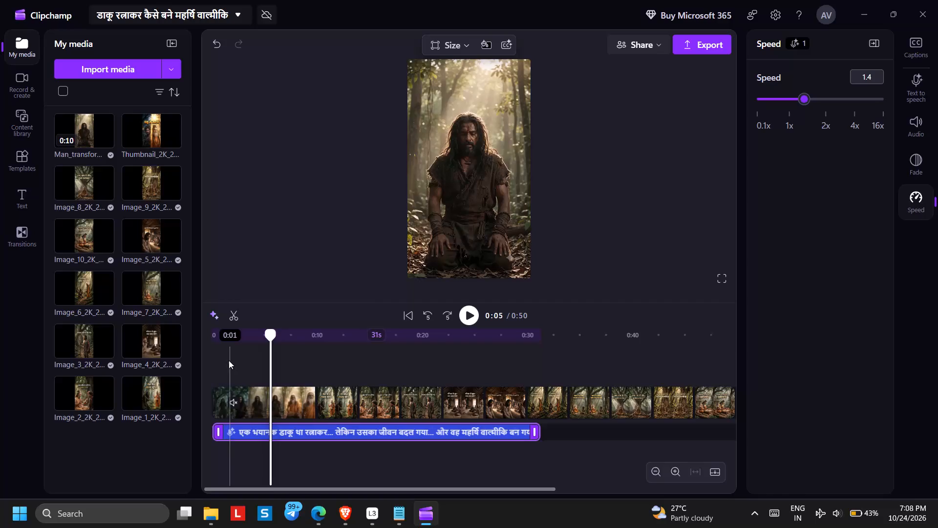
{"action": "left_click", "coordinate": [220, 358]}
{"action": "left_click", "coordinate": [472, 312]}
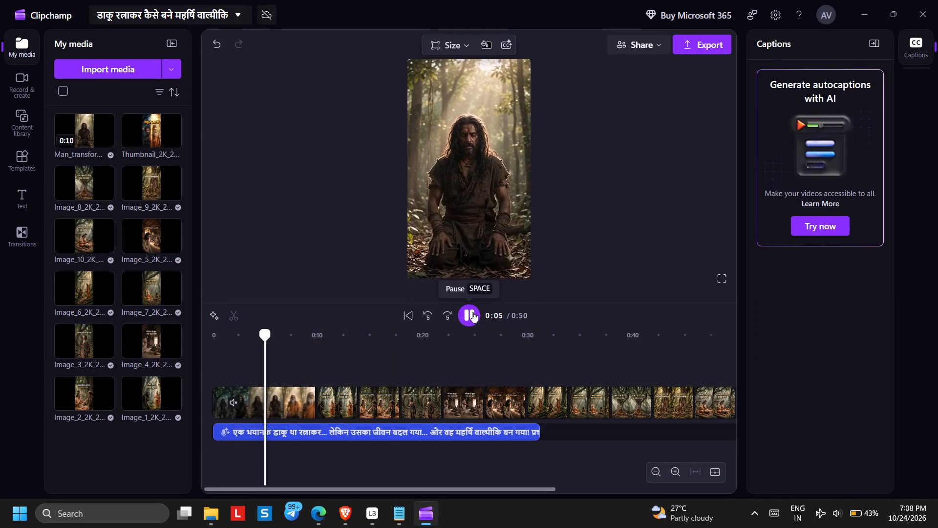
{"action": "left_click", "coordinate": [472, 312]}
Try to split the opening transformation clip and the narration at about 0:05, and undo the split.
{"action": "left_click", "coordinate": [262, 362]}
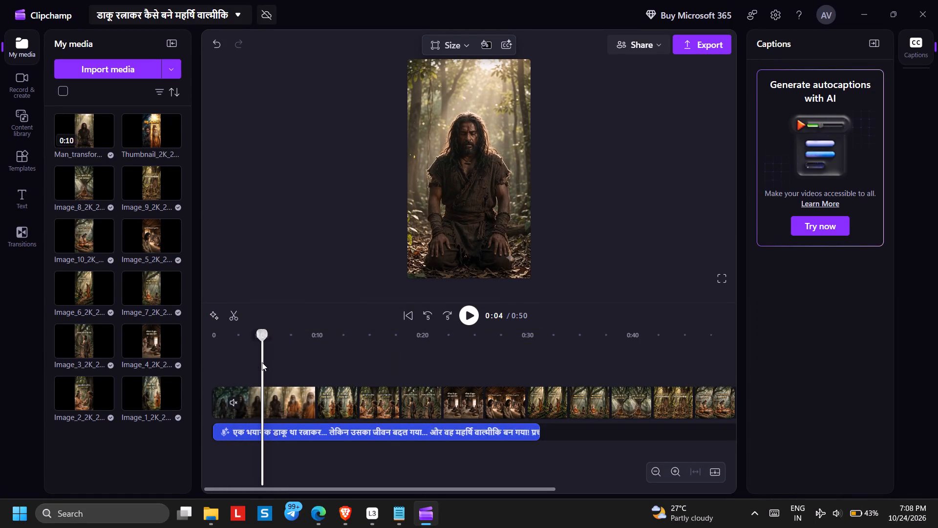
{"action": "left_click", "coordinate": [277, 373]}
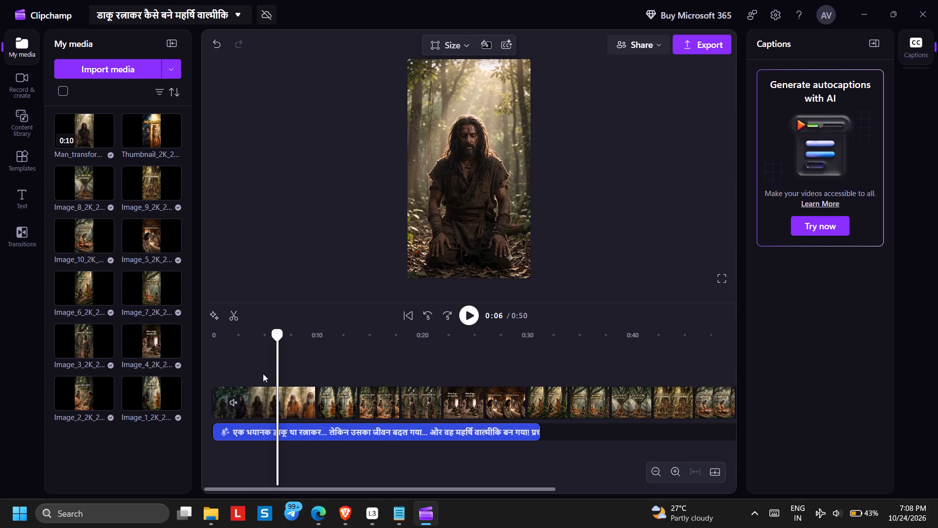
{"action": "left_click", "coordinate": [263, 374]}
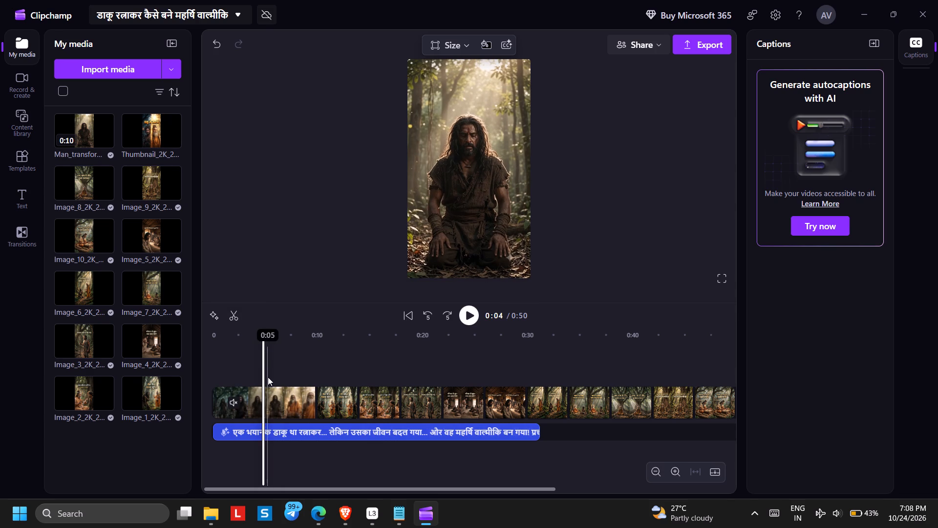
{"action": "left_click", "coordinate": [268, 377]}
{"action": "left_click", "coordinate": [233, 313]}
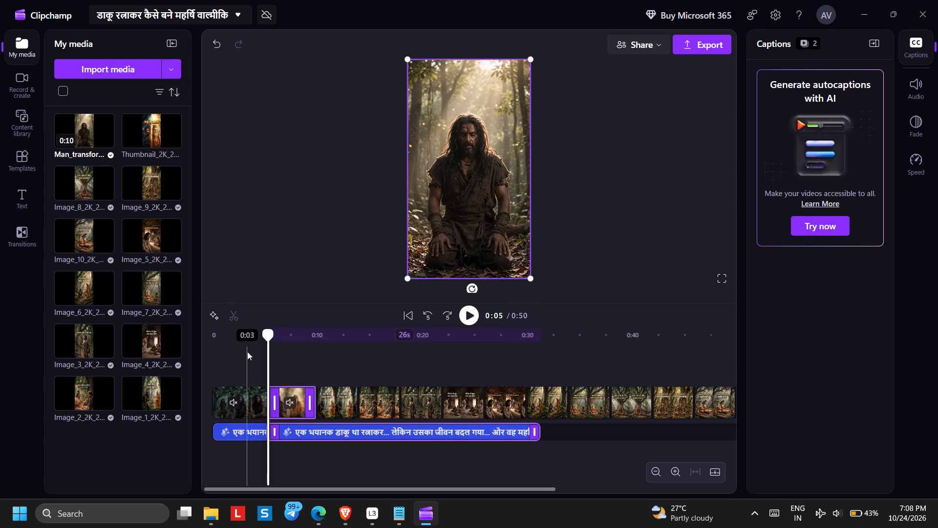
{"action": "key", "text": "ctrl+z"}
Split only the opening transformation video clip at about 0:03, leaving the narration whole.
{"action": "left_click", "coordinate": [286, 409]}
{"action": "double_click", "coordinate": [286, 409]}
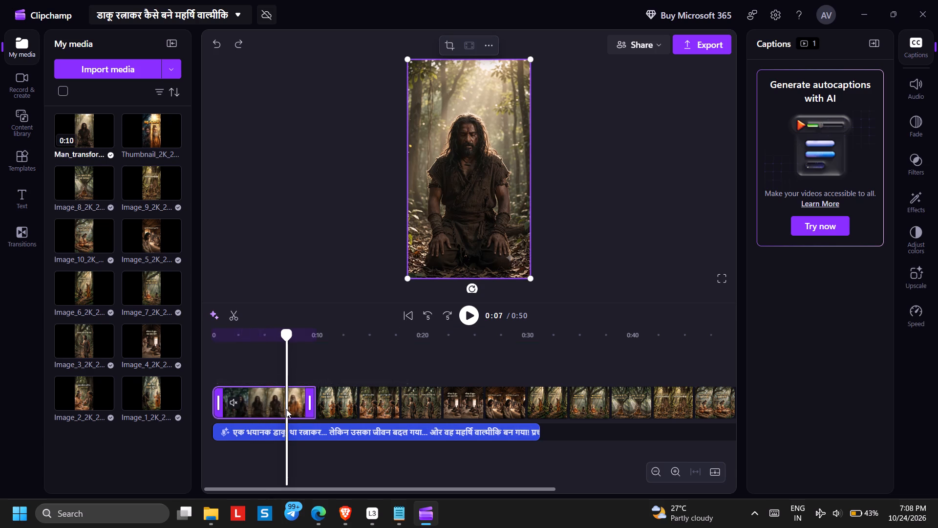
{"action": "left_click", "coordinate": [249, 368]}
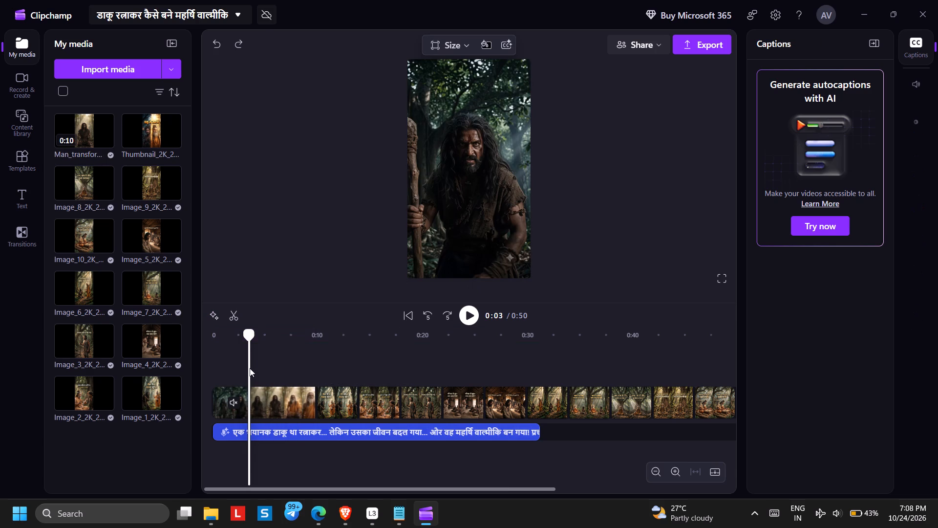
{"action": "left_click", "coordinate": [238, 368]}
{"action": "left_click", "coordinate": [238, 368]}
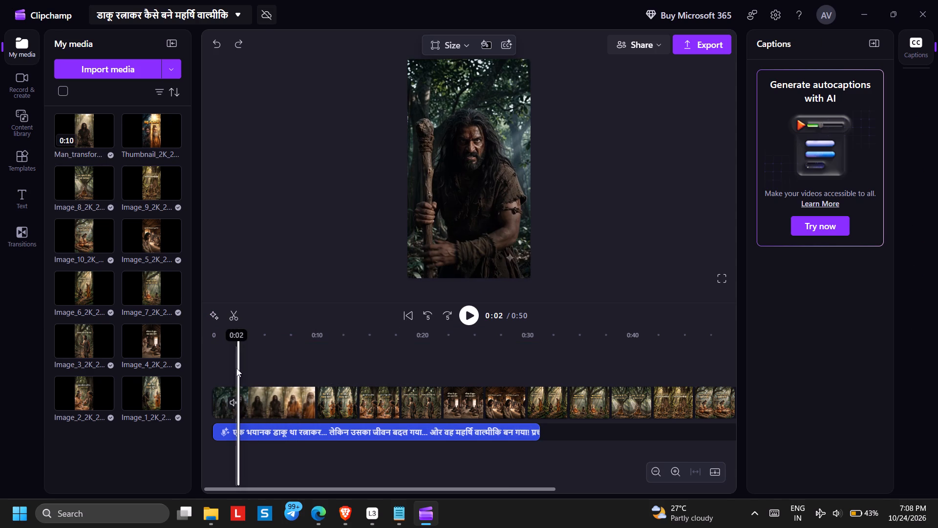
{"action": "left_click", "coordinate": [244, 367]}
{"action": "left_click", "coordinate": [248, 370]}
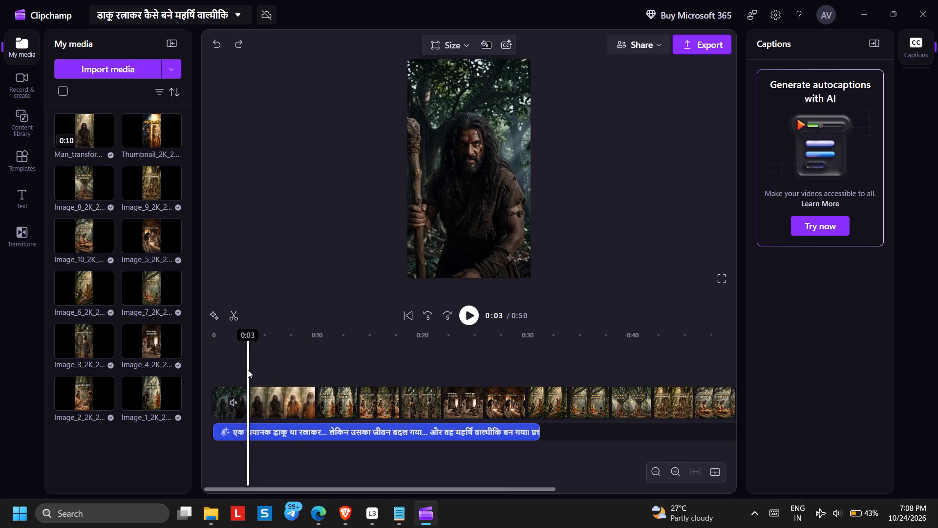
{"action": "left_click", "coordinate": [254, 388]}
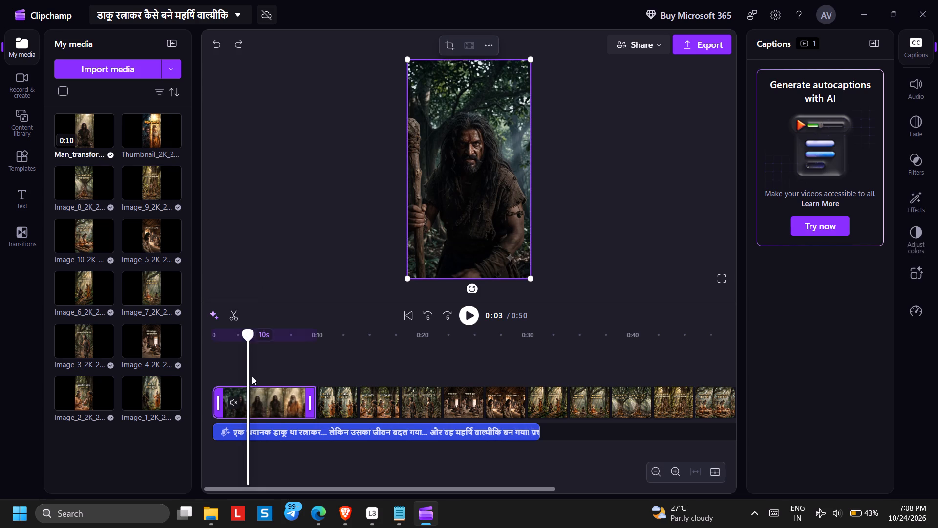
{"action": "left_click", "coordinate": [234, 311]}
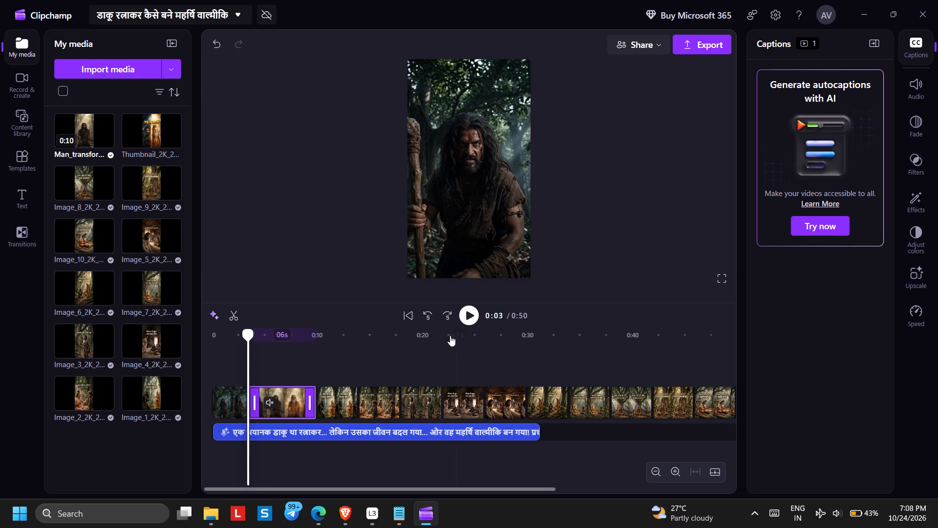
Move the first three-second piece to a separate track and shift the remaining transformation clip to the timeline's start.
{"action": "right_click", "coordinate": [231, 401]}
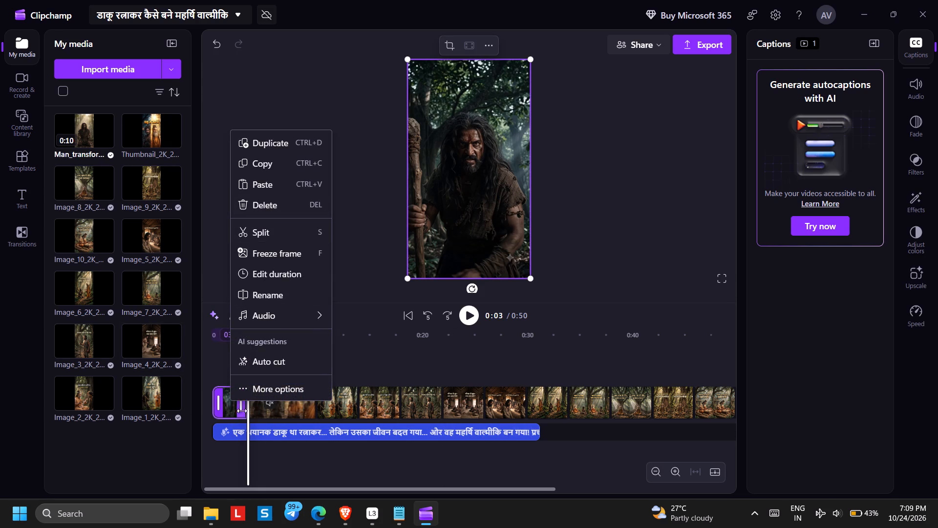
{"action": "left_click_drag", "start_coordinate": [230, 411], "coordinate": [396, 384]}
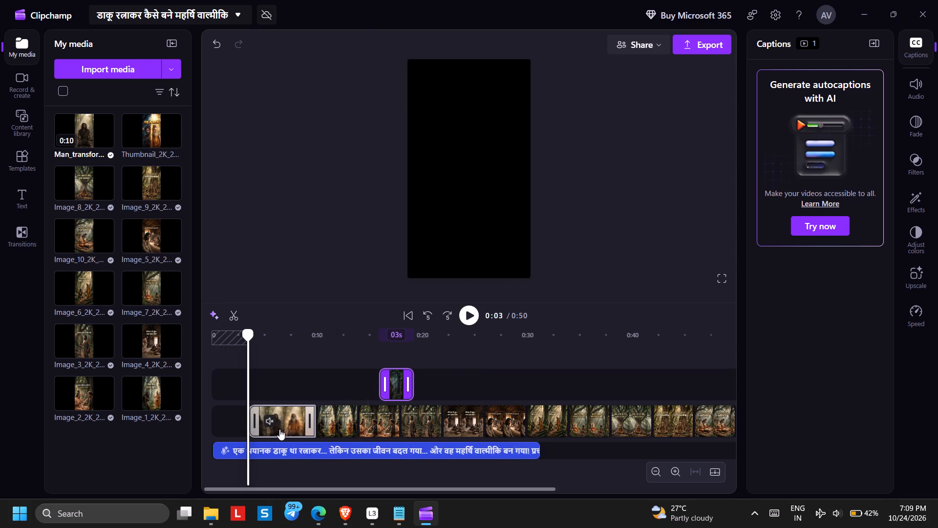
{"action": "left_click_drag", "start_coordinate": [276, 428], "coordinate": [236, 420]}
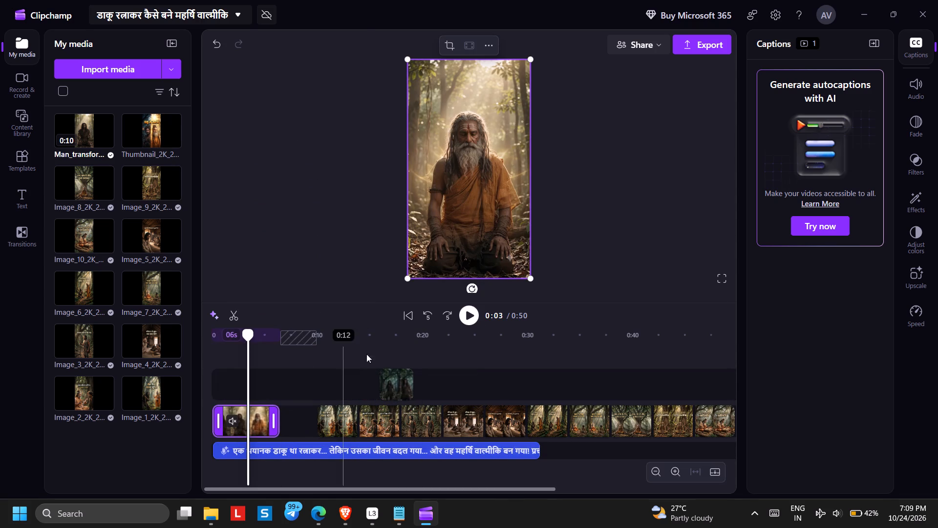
Preview the new opening, trim the end of the transformation clip to about 0:05, and close the gap after it.
{"action": "left_click", "coordinate": [400, 318]}
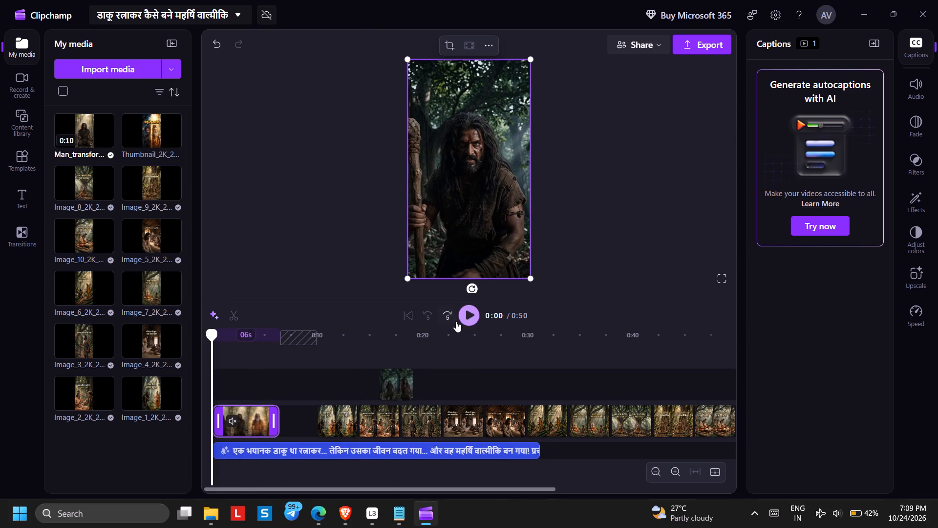
{"action": "left_click", "coordinate": [459, 320]}
{"action": "left_click", "coordinate": [462, 320]}
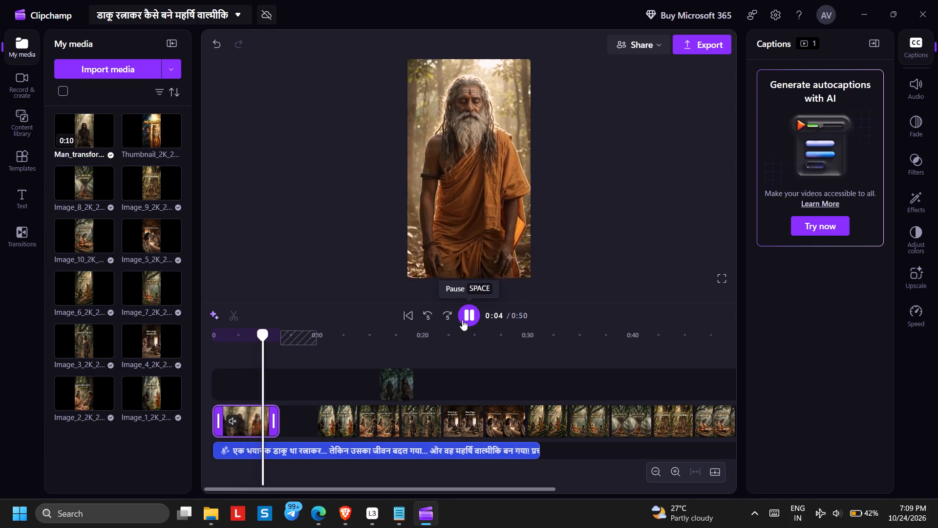
{"action": "left_click", "coordinate": [462, 320]}
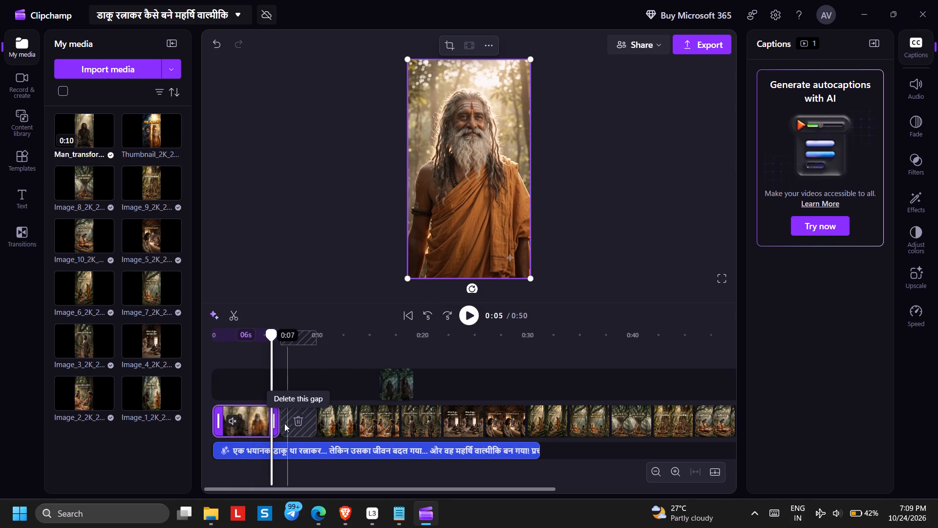
{"action": "left_click_drag", "start_coordinate": [276, 424], "coordinate": [268, 423]}
{"action": "left_click", "coordinate": [285, 423]}
{"action": "left_click", "coordinate": [294, 423]}
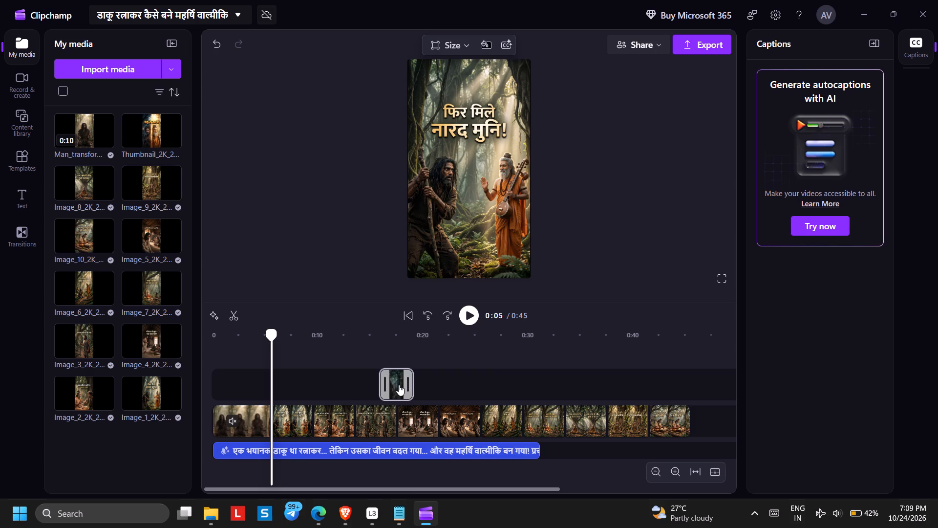
Delete the leftover three-second piece of the transformation video from the upper track.
{"action": "right_click", "coordinate": [399, 385]}
{"action": "left_click", "coordinate": [420, 196]}
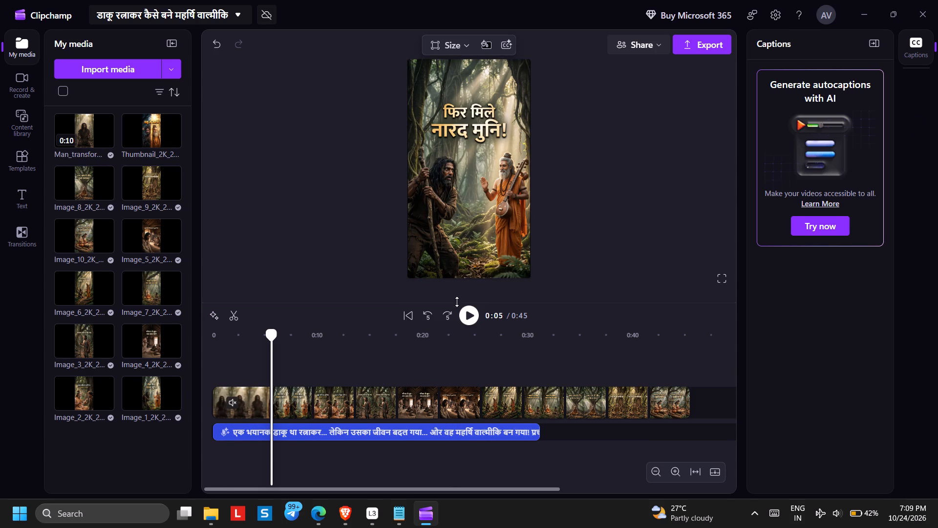
Check the images against the narration, then delete Image_3 (रत्नाकर सोच में पड़ गया) from the timeline and close its gap.
{"action": "left_click", "coordinate": [468, 320]}
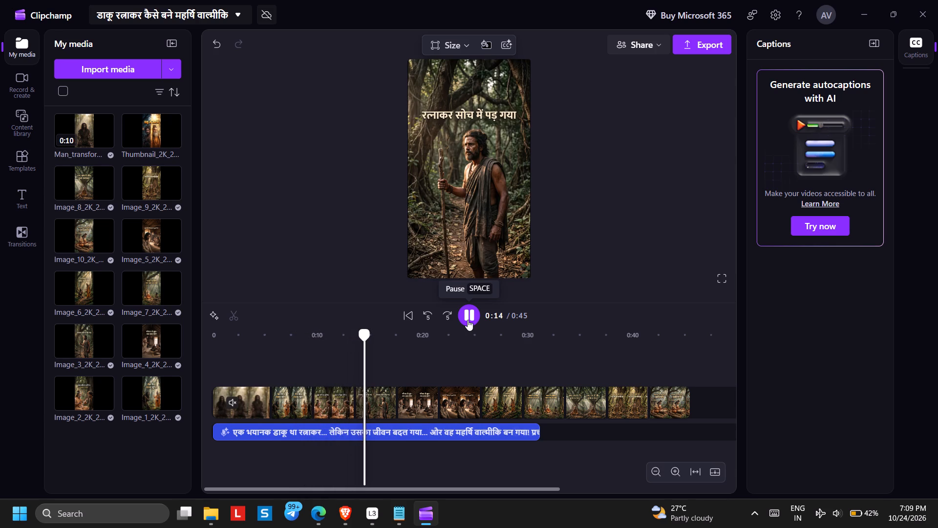
{"action": "left_click", "coordinate": [468, 320]}
{"action": "left_click", "coordinate": [468, 320]}
{"action": "left_click", "coordinate": [468, 320]}
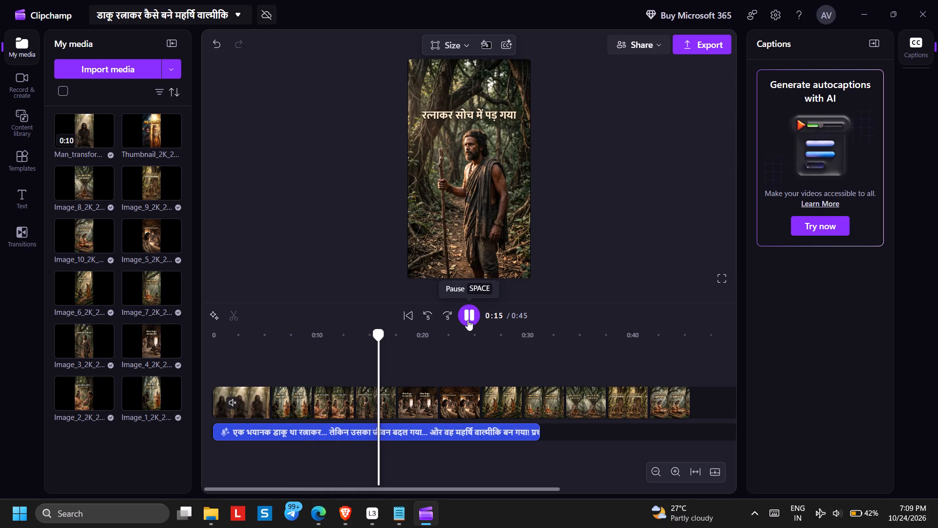
{"action": "left_click", "coordinate": [306, 382]}
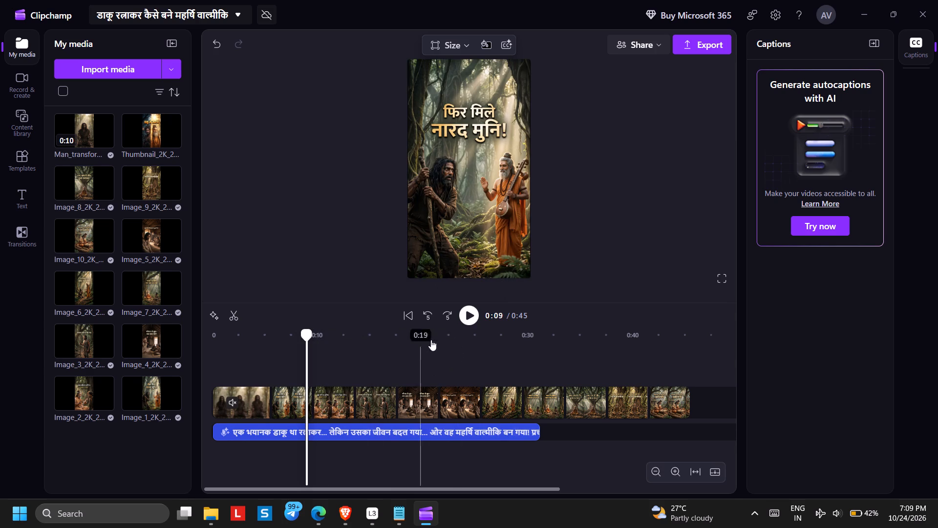
{"action": "left_click", "coordinate": [464, 319]}
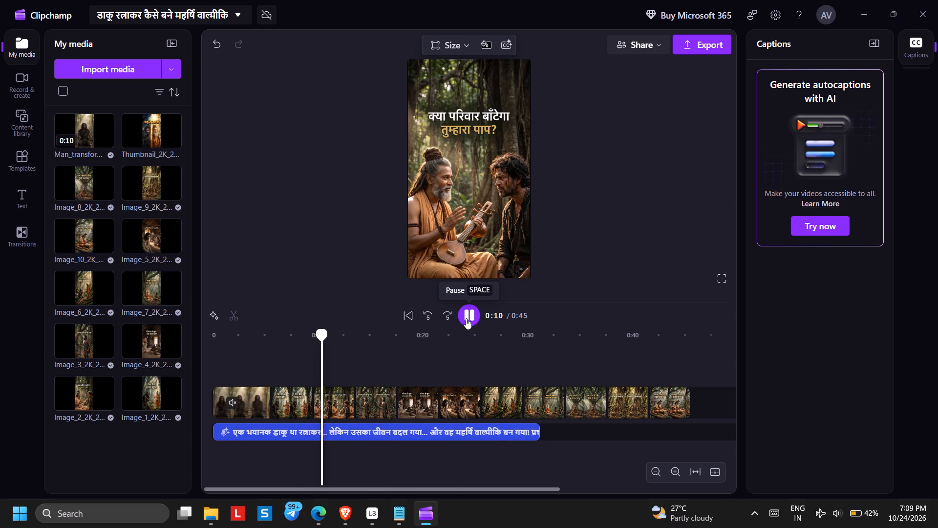
{"action": "left_click", "coordinate": [466, 318]}
{"action": "left_click", "coordinate": [466, 318]}
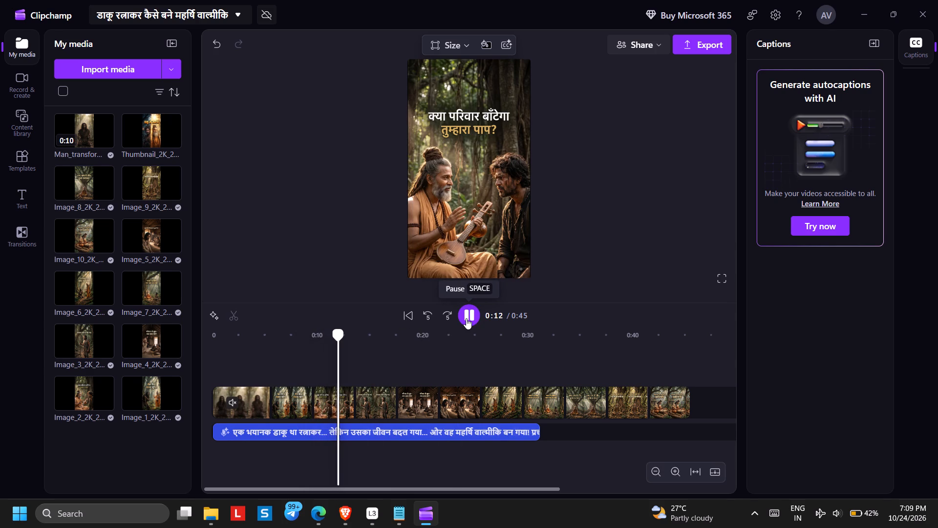
{"action": "left_click", "coordinate": [466, 318]}
{"action": "right_click", "coordinate": [376, 399]}
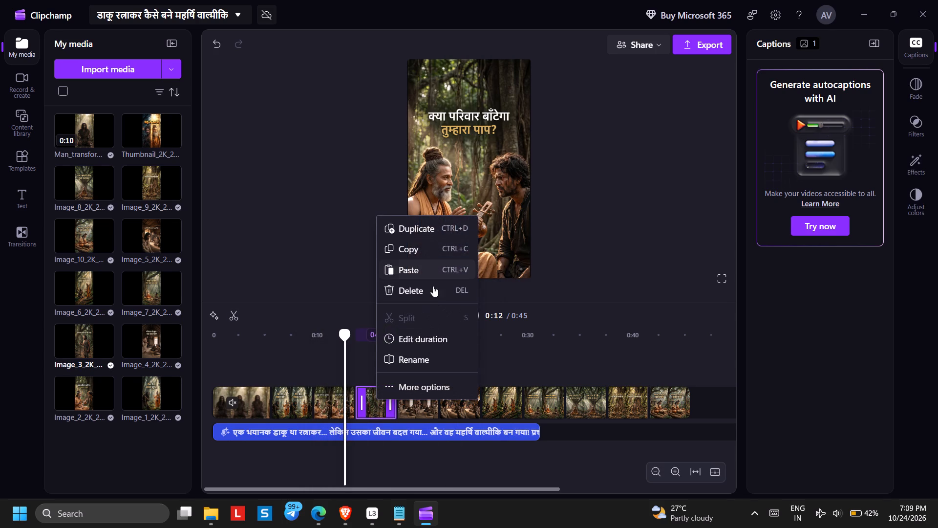
{"action": "left_click", "coordinate": [423, 296]}
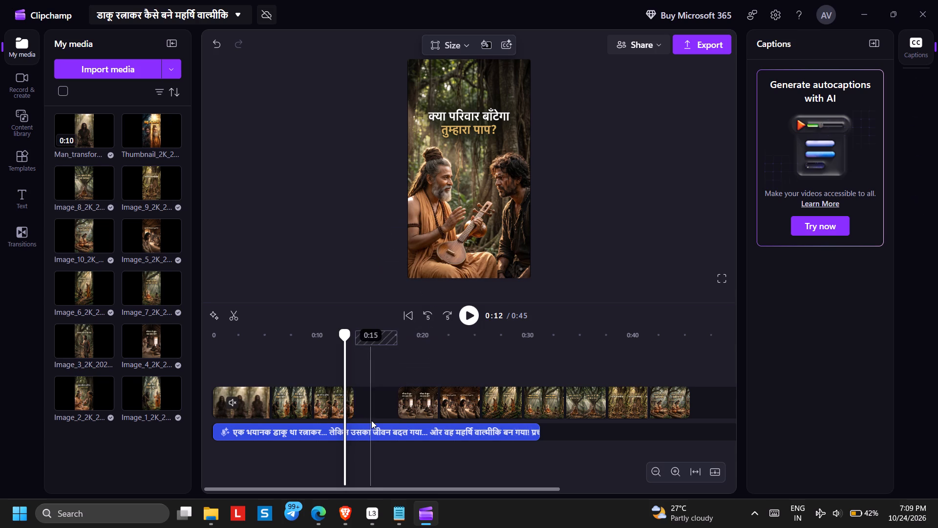
{"action": "left_click", "coordinate": [375, 404]}
Check the narration over Image_4 (परिवार से पूछा—क्या साथ दोगे?), shorten that image to about 2 seconds, and close the gap after it.
{"action": "left_click", "coordinate": [469, 314]}
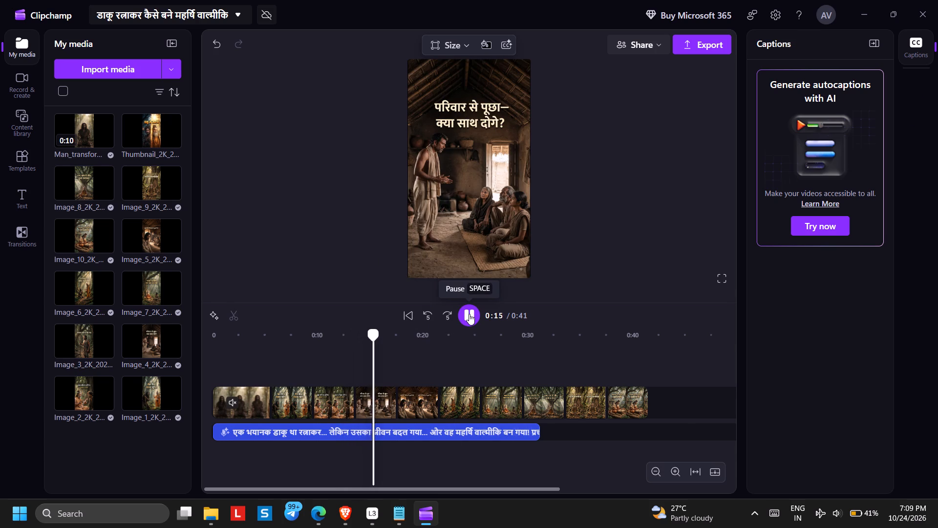
{"action": "left_click", "coordinate": [469, 314]}
{"action": "left_click", "coordinate": [373, 363]}
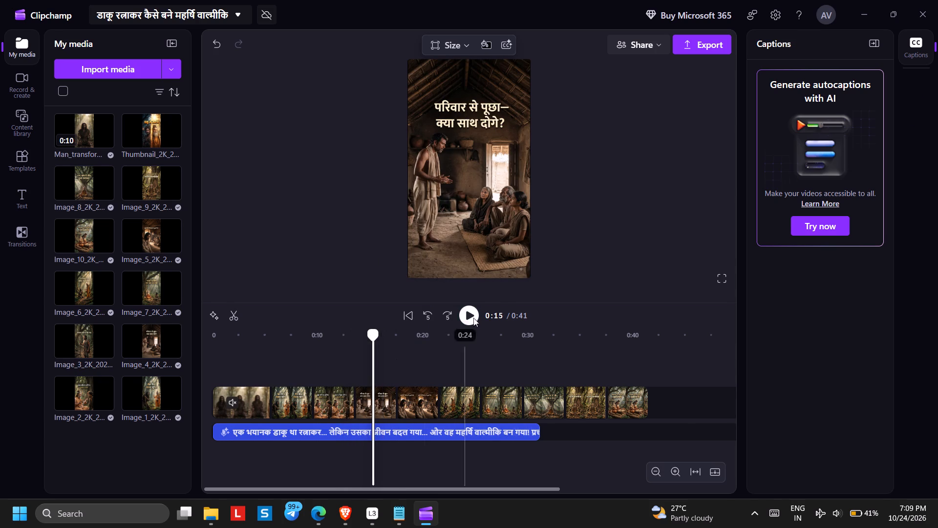
{"action": "left_click", "coordinate": [474, 315]}
{"action": "left_click", "coordinate": [474, 315]}
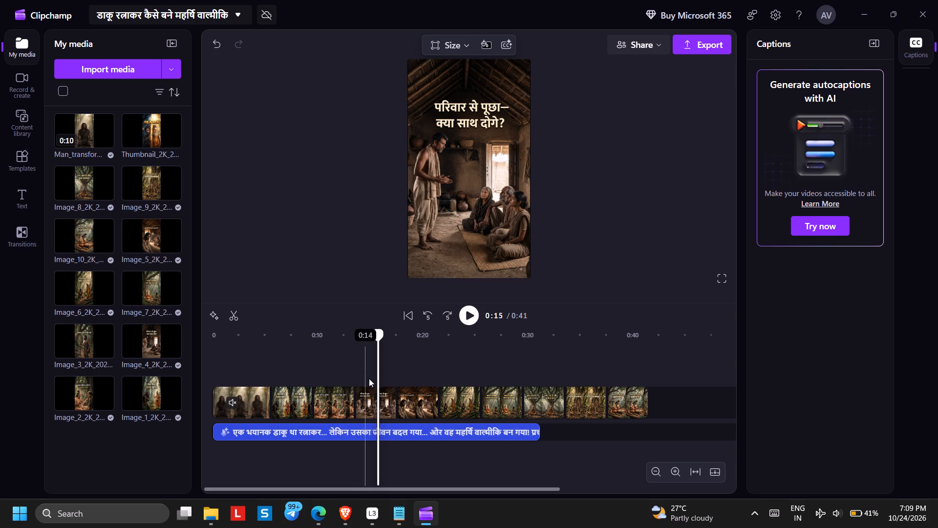
{"action": "left_click_drag", "start_coordinate": [389, 408], "coordinate": [373, 406]}
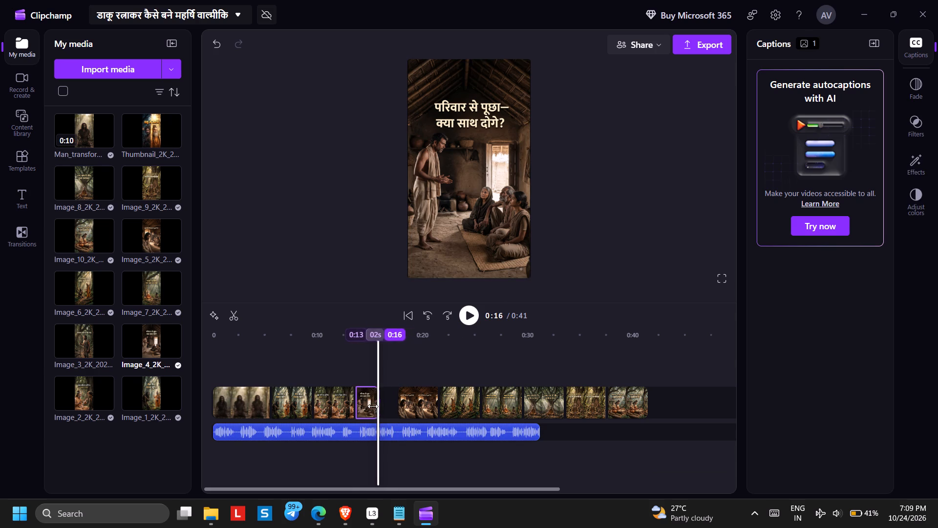
{"action": "left_click_drag", "start_coordinate": [373, 406], "coordinate": [372, 406]}
{"action": "left_click", "coordinate": [386, 404]}
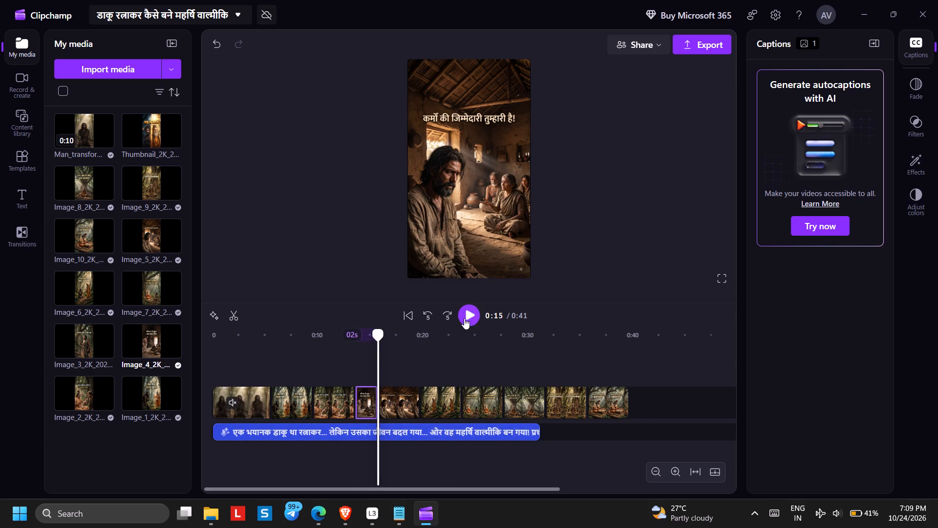
Listen to the narration over Image_5 (कर्मों की जिम्मेदारी तुम्हारी है!) to find where that image should end.
{"action": "left_click", "coordinate": [467, 315]}
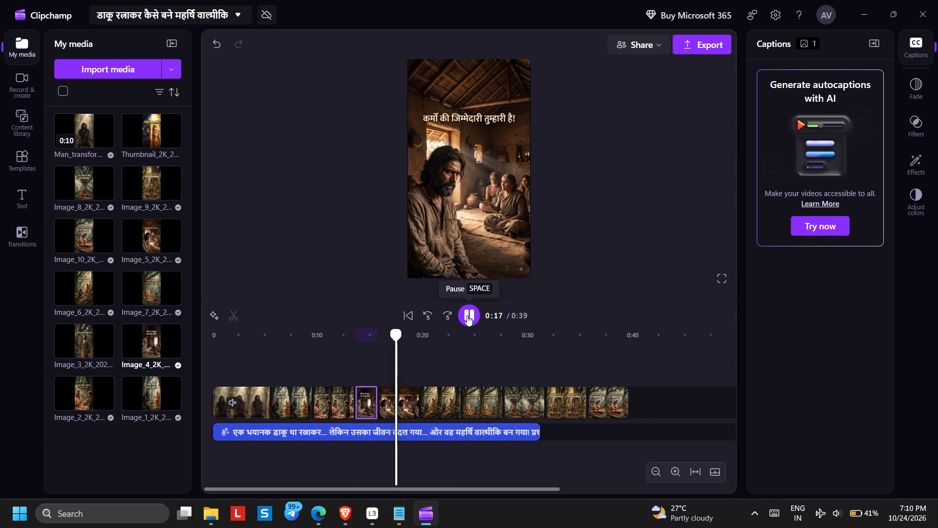
{"action": "left_click", "coordinate": [467, 315]}
{"action": "left_click", "coordinate": [470, 313]}
{"action": "left_click", "coordinate": [470, 313]}
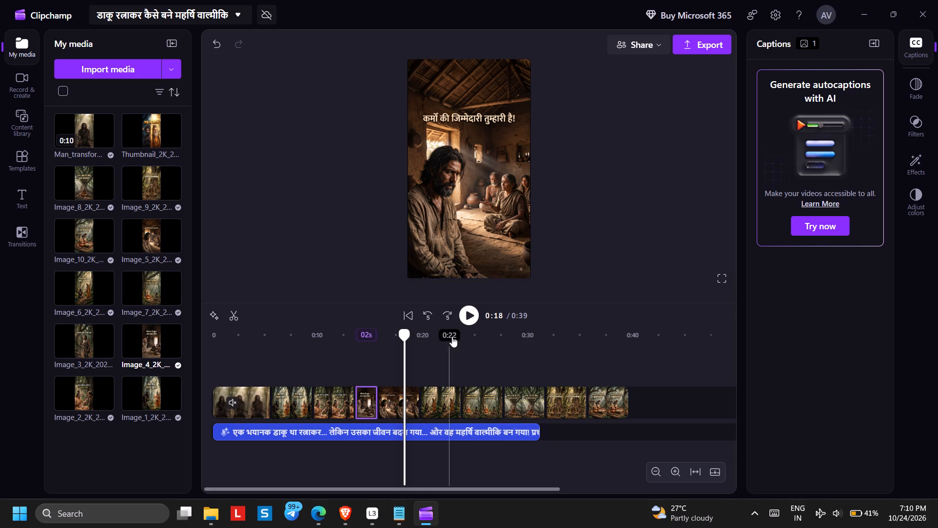
{"action": "left_click", "coordinate": [470, 315]}
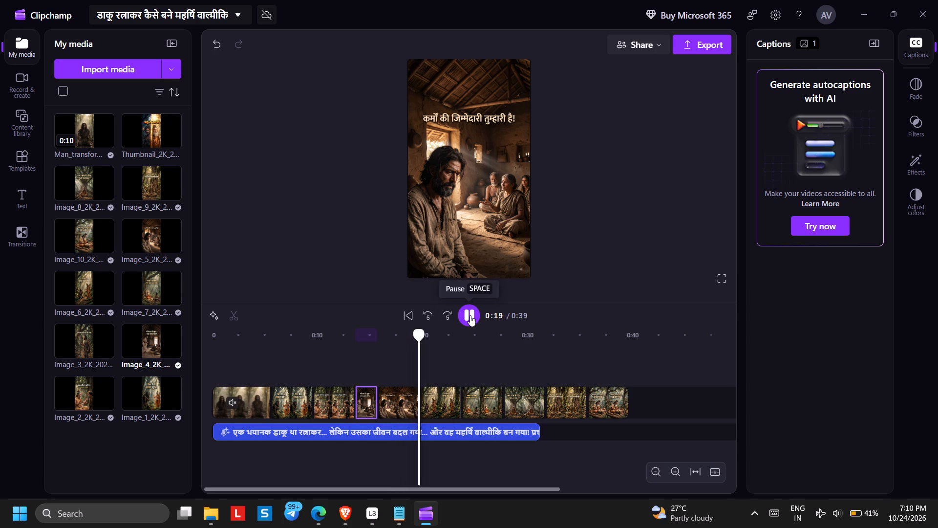
{"action": "left_click", "coordinate": [470, 315]}
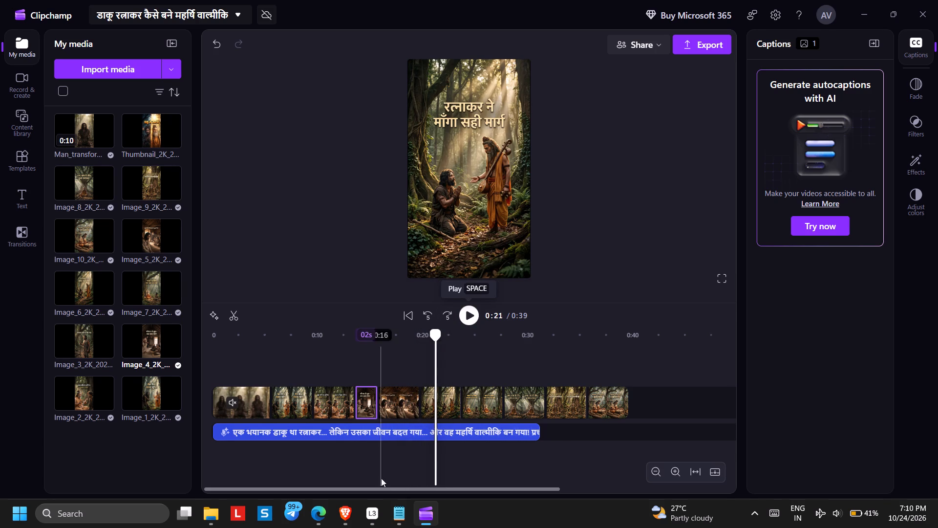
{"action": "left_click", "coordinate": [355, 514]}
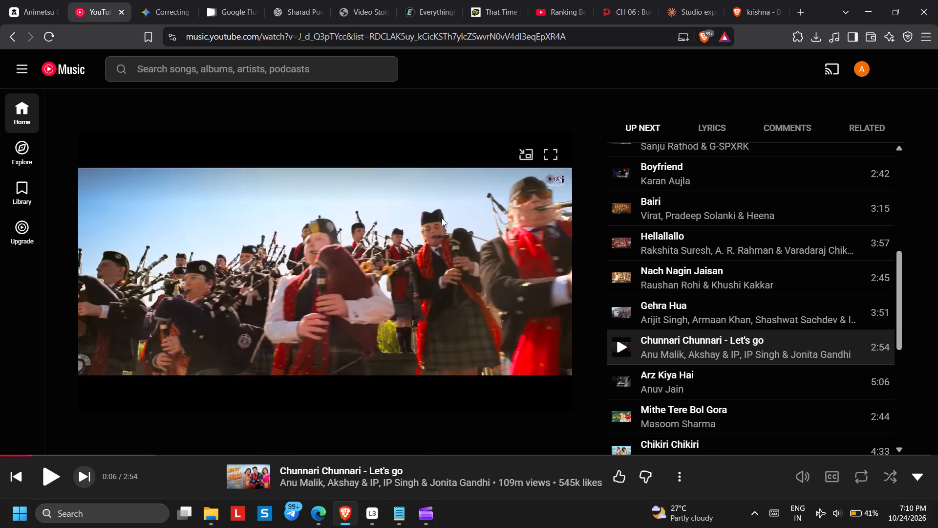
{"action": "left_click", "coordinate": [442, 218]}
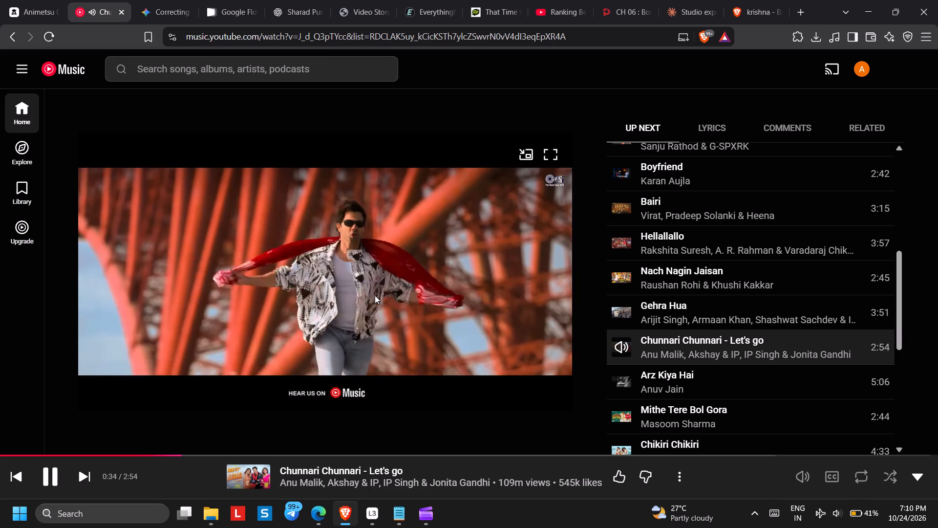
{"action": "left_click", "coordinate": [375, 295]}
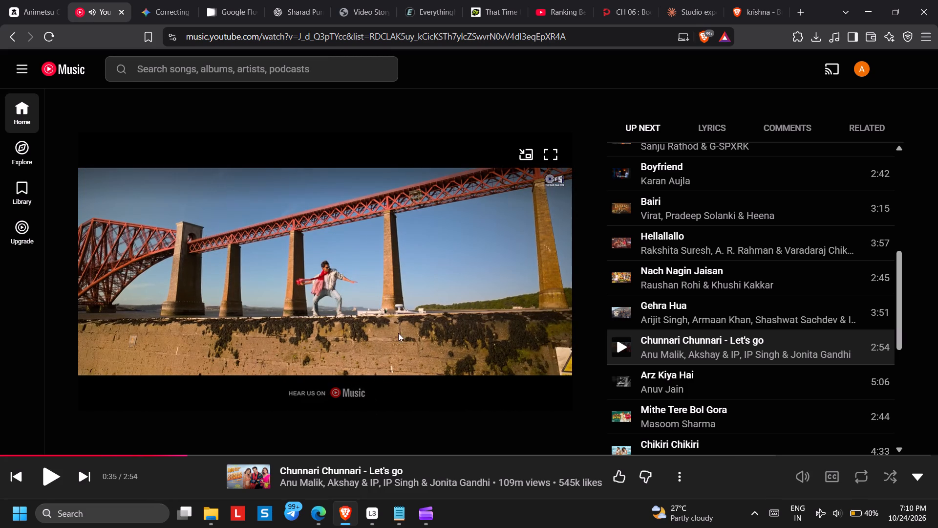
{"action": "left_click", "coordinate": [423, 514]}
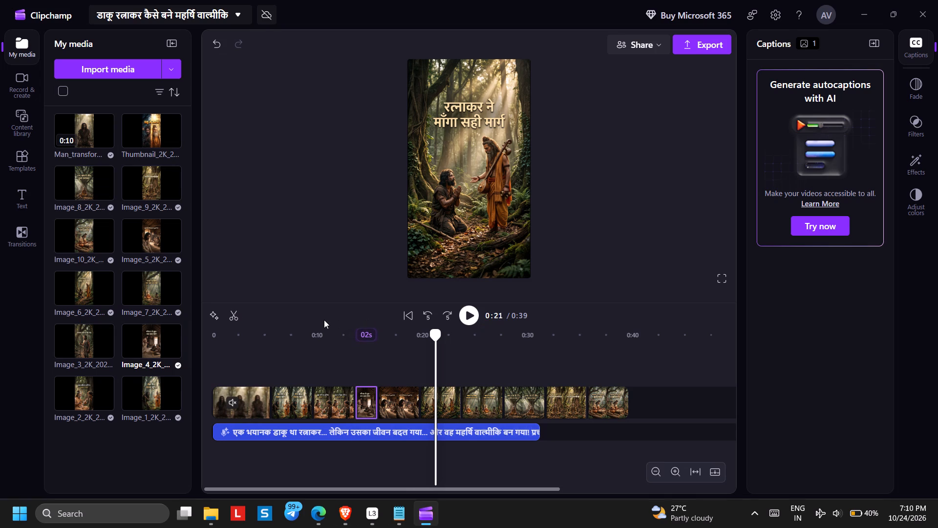
Recheck the narration over Image_5 (कर्मों की जिम्मेदारी तुम्हारी है!), shorten that image to about 2 seconds, and close the gap after it.
{"action": "left_click", "coordinate": [362, 321]}
{"action": "left_click", "coordinate": [309, 317]}
{"action": "left_click", "coordinate": [330, 341]}
{"action": "left_click", "coordinate": [466, 317]}
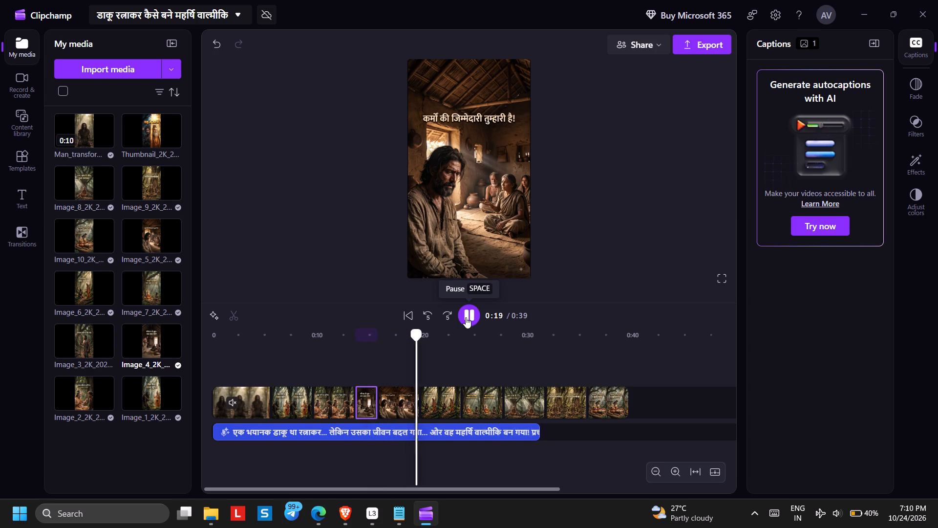
{"action": "left_click", "coordinate": [466, 317]}
{"action": "left_click", "coordinate": [392, 365]}
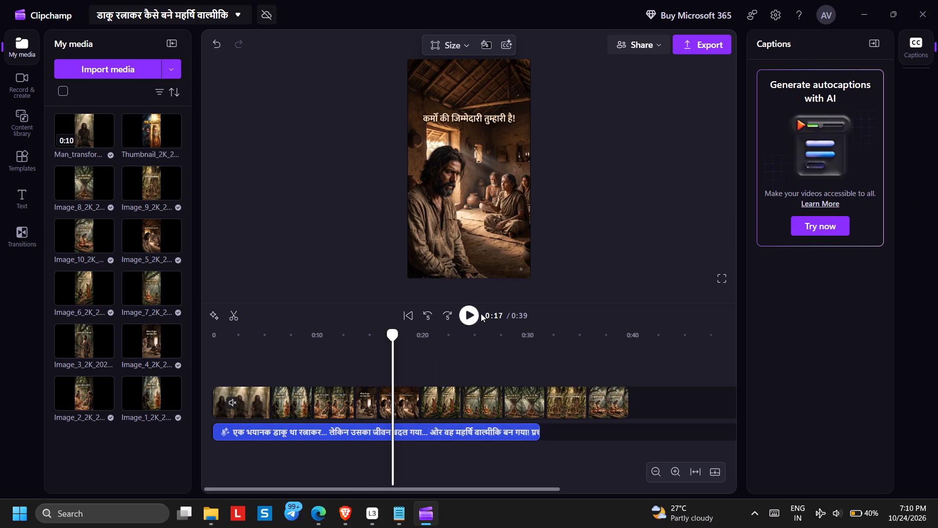
{"action": "left_click", "coordinate": [471, 318]}
{"action": "left_click", "coordinate": [471, 318]}
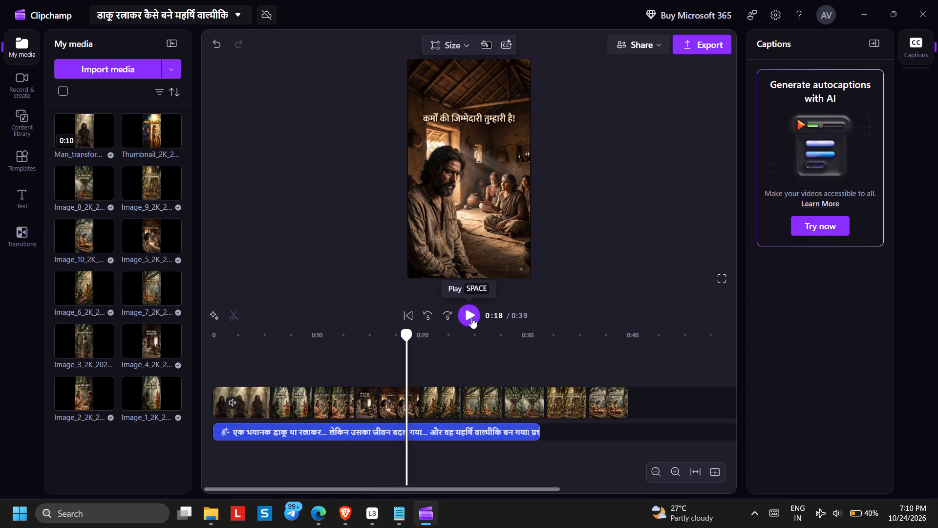
{"action": "left_click_drag", "start_coordinate": [412, 408], "coordinate": [402, 406]}
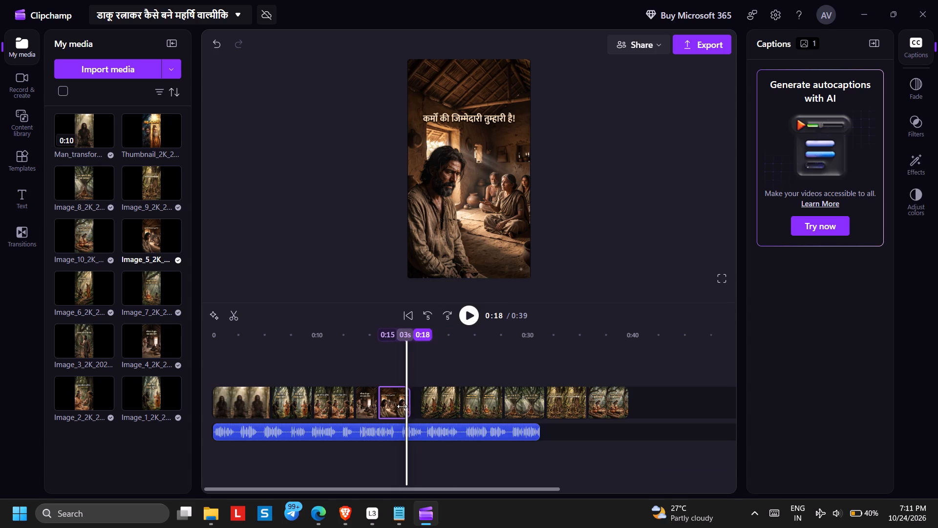
{"action": "left_click_drag", "start_coordinate": [402, 406], "coordinate": [401, 405]}
{"action": "left_click", "coordinate": [411, 406]}
Check the narration over Image_6 (रत्नाकर ने माँगा सही मार्ग), shorten that image to about 2 seconds, and close the gap after it.
{"action": "left_click", "coordinate": [461, 317]}
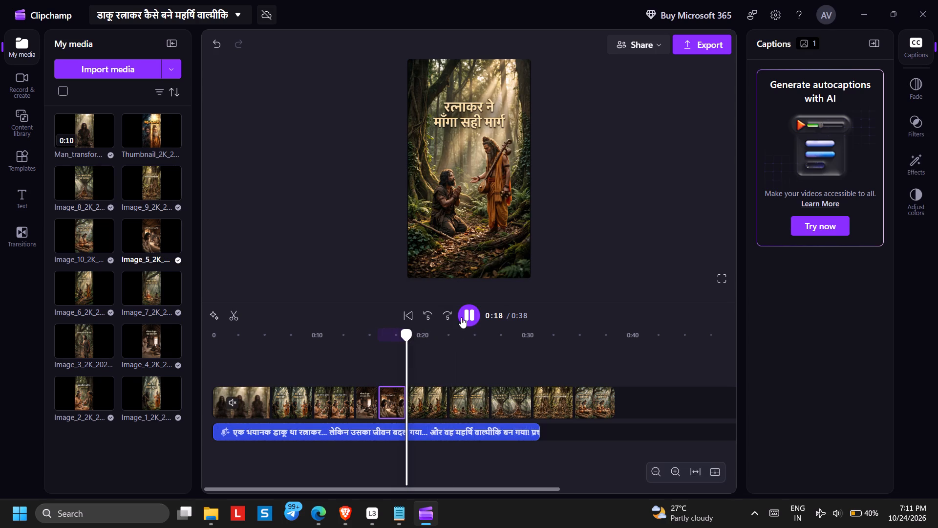
{"action": "left_click", "coordinate": [467, 317]}
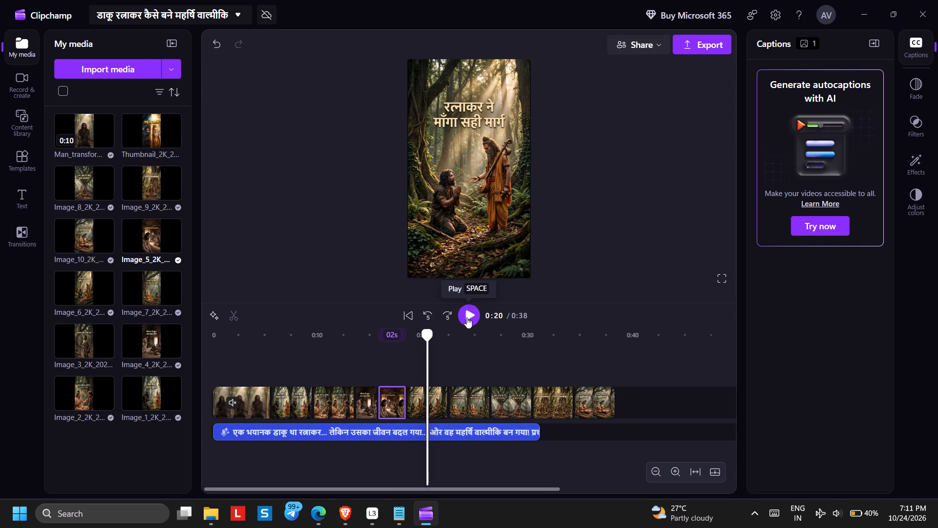
{"action": "left_click", "coordinate": [463, 320]}
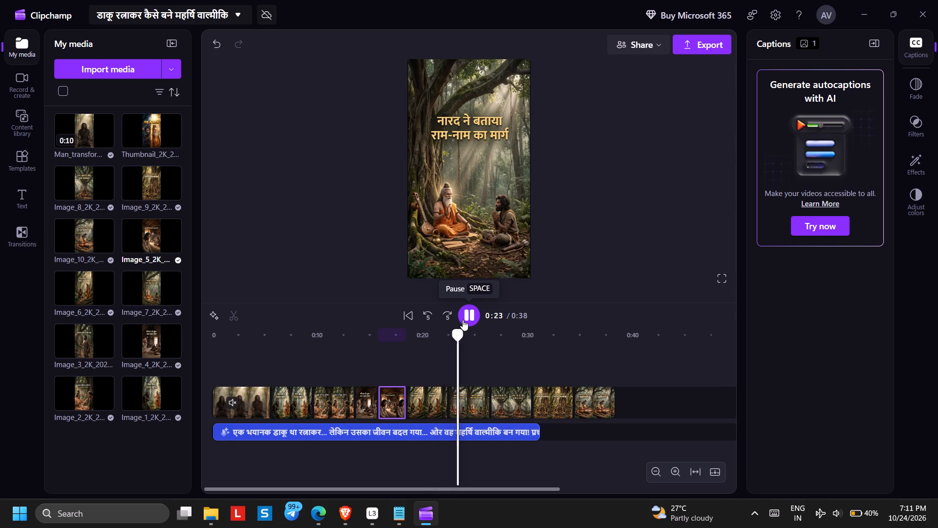
{"action": "left_click", "coordinate": [463, 320]}
{"action": "left_click", "coordinate": [463, 320]}
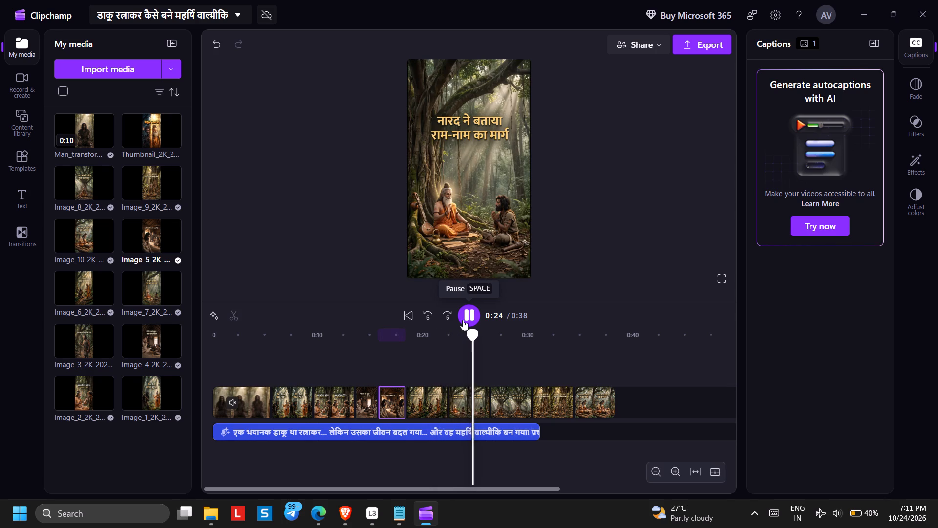
{"action": "left_click", "coordinate": [463, 320]}
{"action": "left_click", "coordinate": [421, 374]}
{"action": "left_click", "coordinate": [463, 314]}
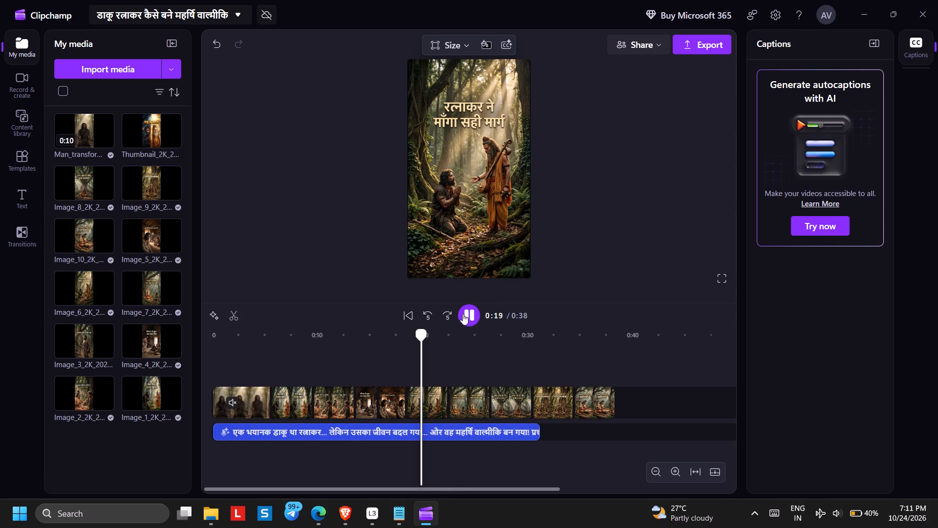
{"action": "left_click", "coordinate": [463, 314]}
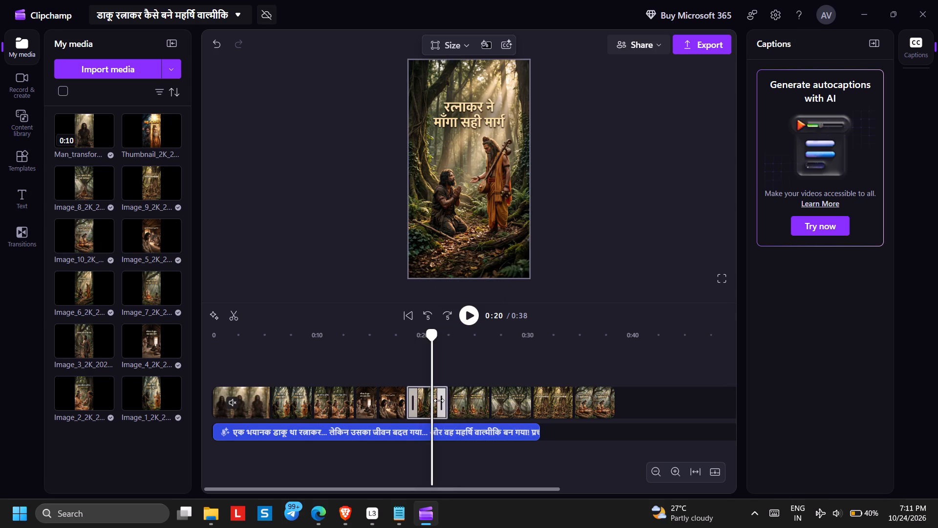
{"action": "left_click_drag", "start_coordinate": [440, 401], "coordinate": [425, 401]}
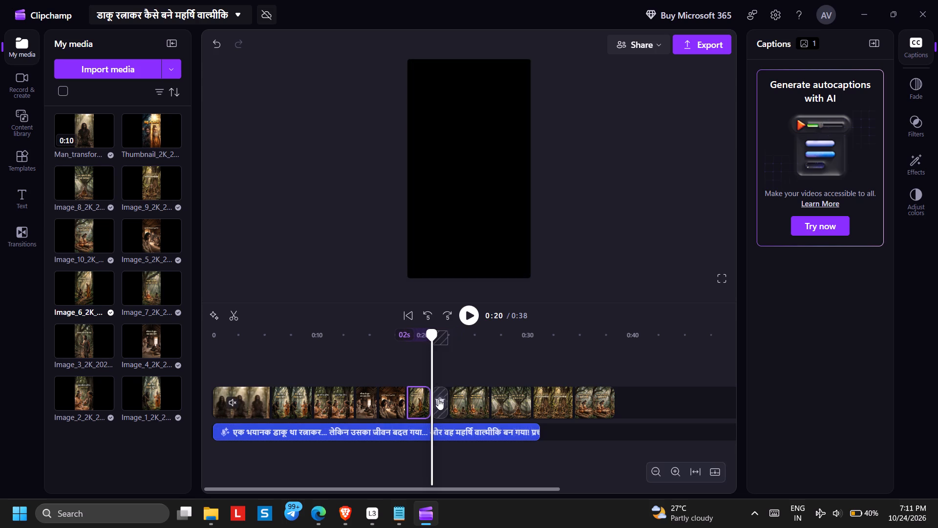
{"action": "left_click", "coordinate": [438, 399]}
Check the narration over Image_7 (नारद ने बताया राम-नाम का मार्ग), shorten that image to about 2 seconds, and close the gap after it.
{"action": "left_click", "coordinate": [465, 318]}
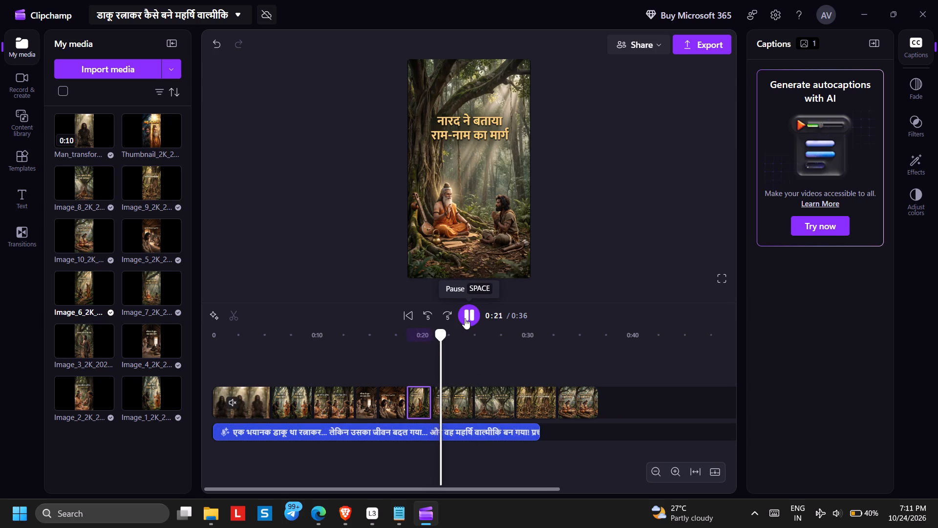
{"action": "left_click", "coordinate": [465, 318]}
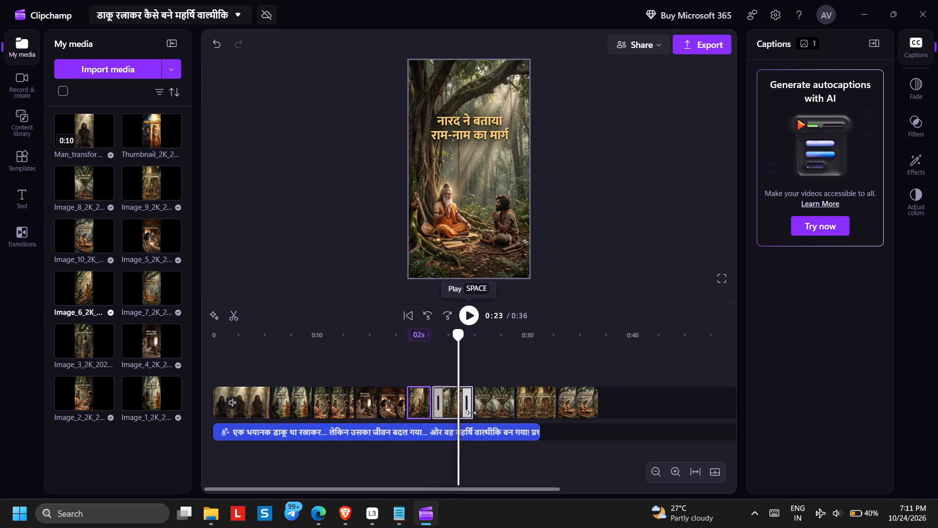
{"action": "left_click_drag", "start_coordinate": [468, 412], "coordinate": [454, 408]}
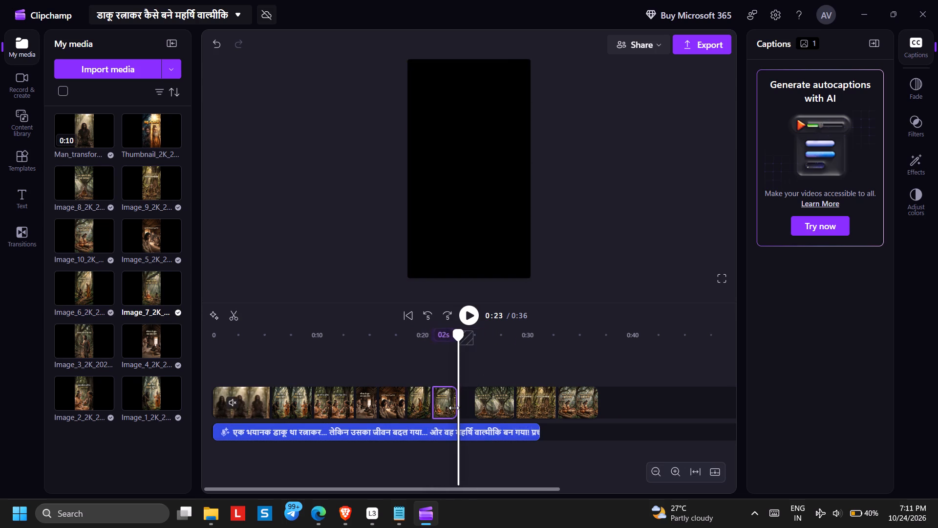
{"action": "left_click", "coordinate": [464, 403]}
Check the narration over Image_8 (राम-नाम में लीन हुआ रत्नाकर), shorten that image to about 2 seconds, and close the gap after it.
{"action": "left_click", "coordinate": [471, 309]}
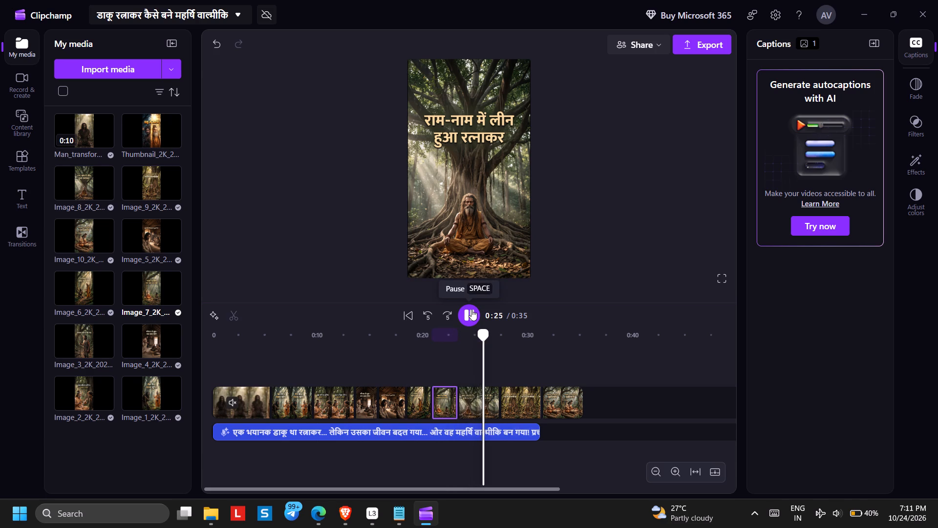
{"action": "left_click", "coordinate": [471, 309]}
{"action": "left_click_drag", "start_coordinate": [493, 405], "coordinate": [481, 402]}
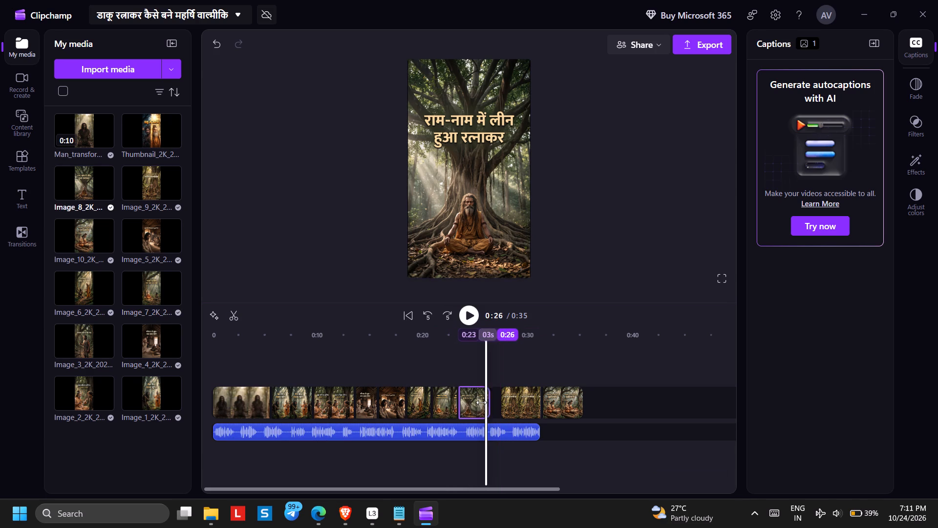
{"action": "left_click_drag", "start_coordinate": [481, 402], "coordinate": [477, 403]}
{"action": "left_click", "coordinate": [491, 403]}
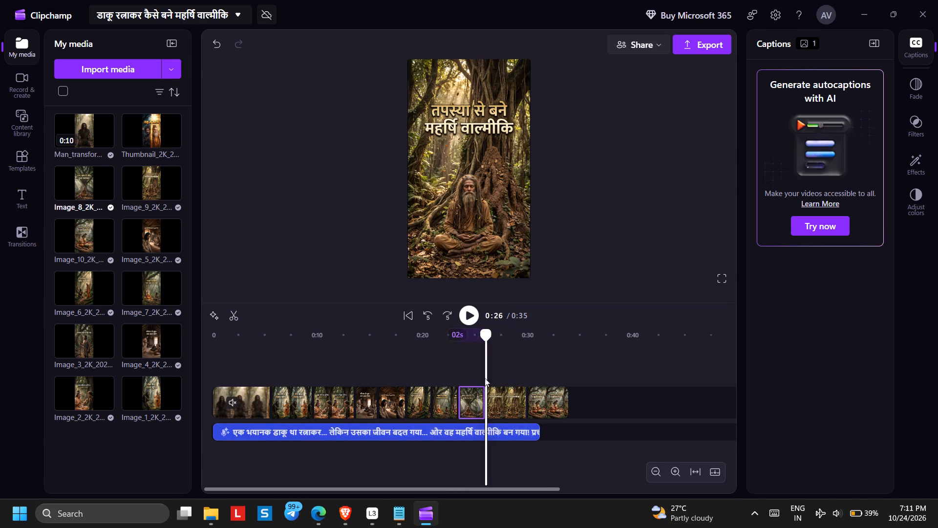
Check the narration over Image_9 (तपस्या से बने महर्षि वाल्मीकि), shorten that image to about 2 seconds, and close the gap after it.
{"action": "left_click", "coordinate": [472, 318]}
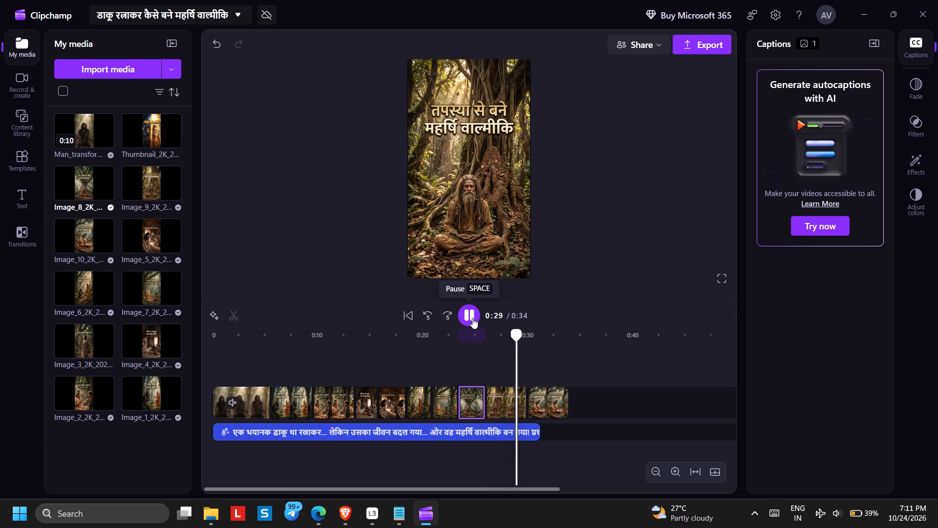
{"action": "left_click", "coordinate": [472, 318]}
{"action": "left_click", "coordinate": [480, 378]}
{"action": "left_click", "coordinate": [472, 321]}
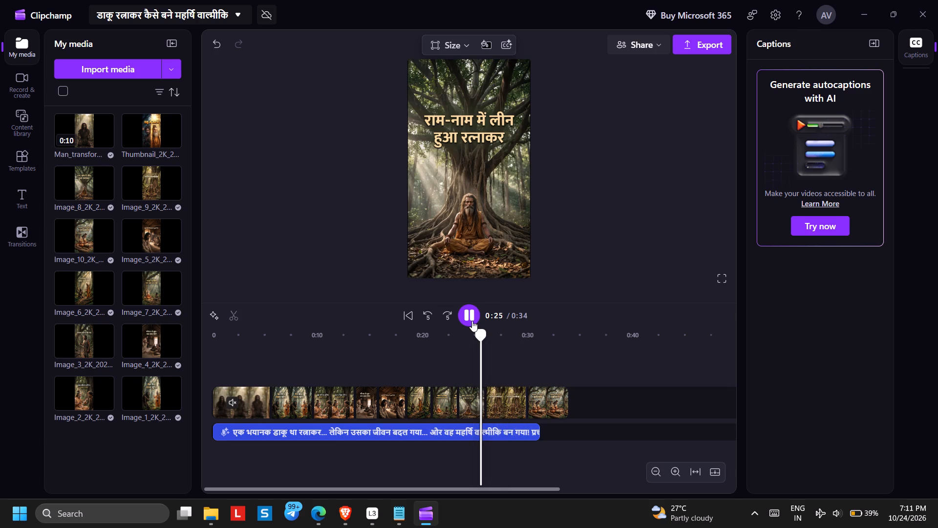
{"action": "left_click", "coordinate": [472, 321]}
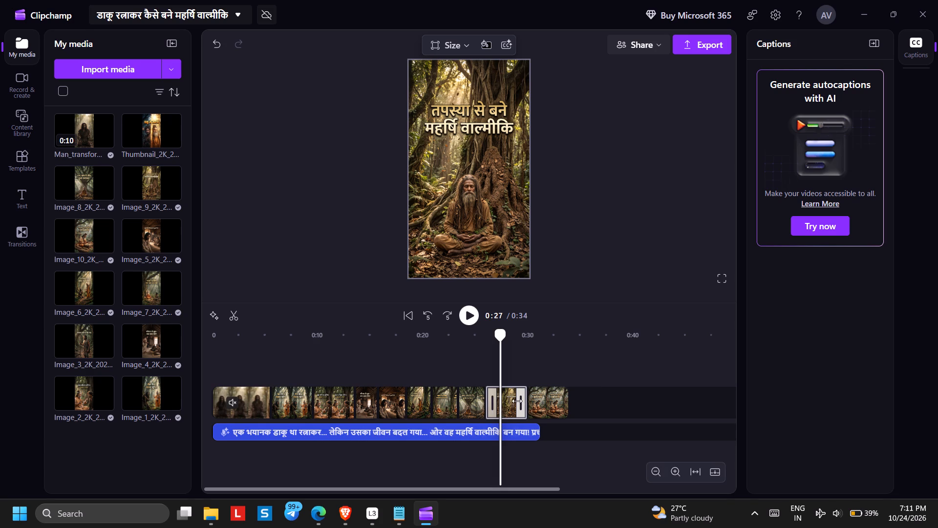
{"action": "left_click", "coordinate": [484, 323]}
{"action": "left_click", "coordinate": [475, 316]}
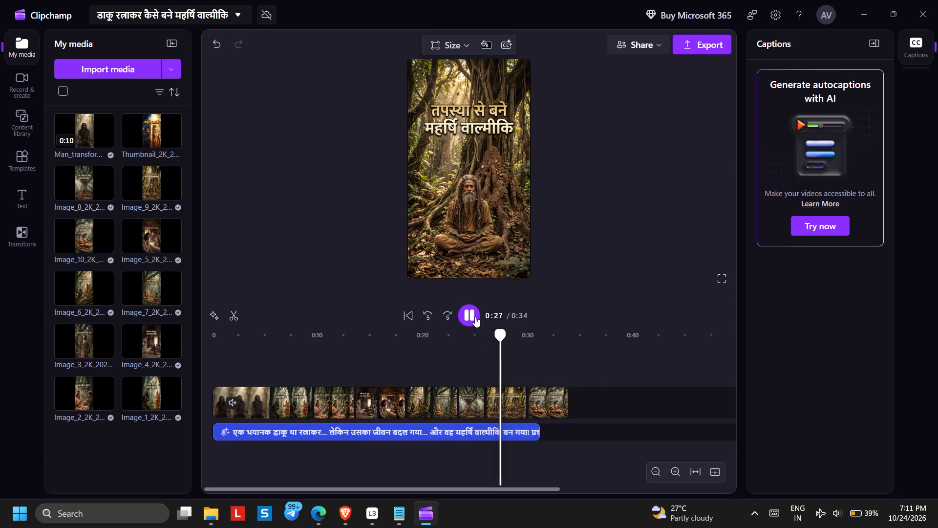
{"action": "left_click", "coordinate": [475, 316]}
{"action": "left_click_drag", "start_coordinate": [520, 397], "coordinate": [505, 394]}
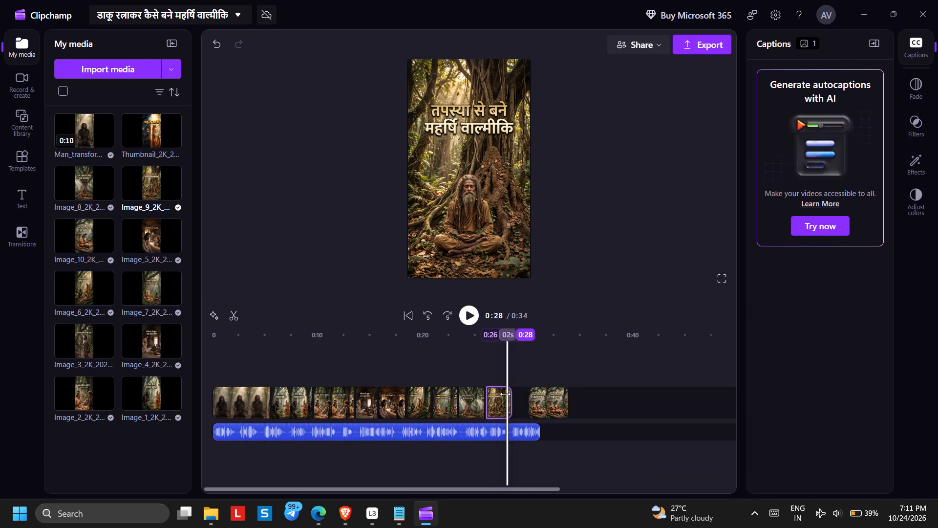
{"action": "left_click_drag", "start_coordinate": [505, 394], "coordinate": [501, 394]}
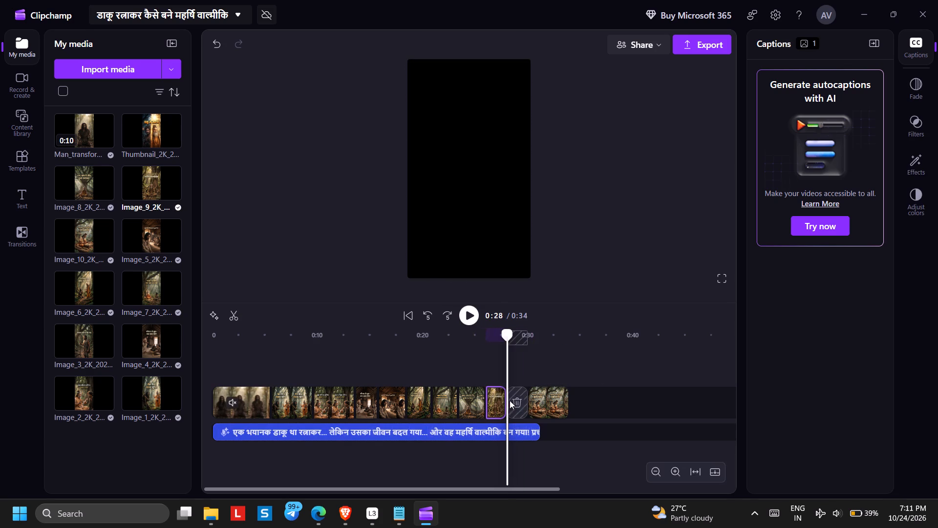
{"action": "left_click", "coordinate": [513, 403]}
Play the ending and trim Image_10 (रामायण के रचयिता – आदिकवि) to about 3 seconds so it ends with the narration at 0:31.
{"action": "left_click", "coordinate": [471, 323]}
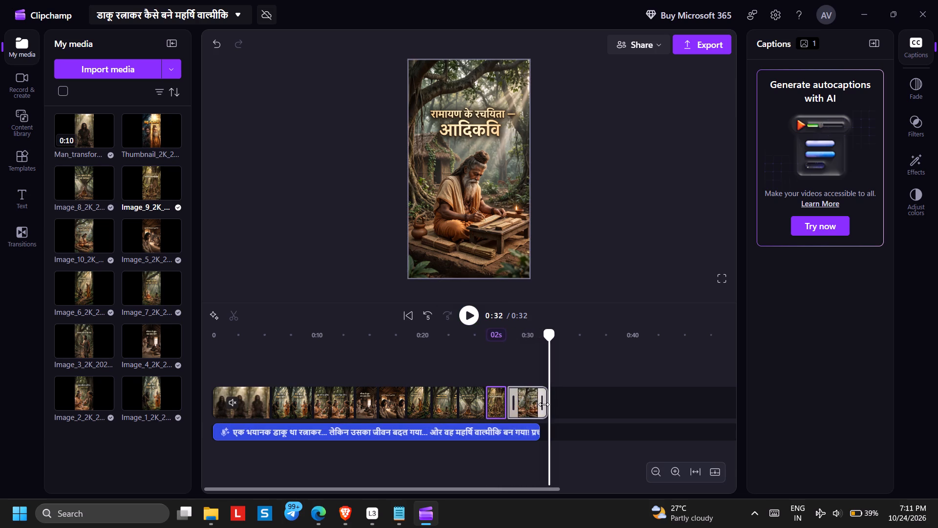
{"action": "left_click_drag", "start_coordinate": [544, 404], "coordinate": [538, 405]}
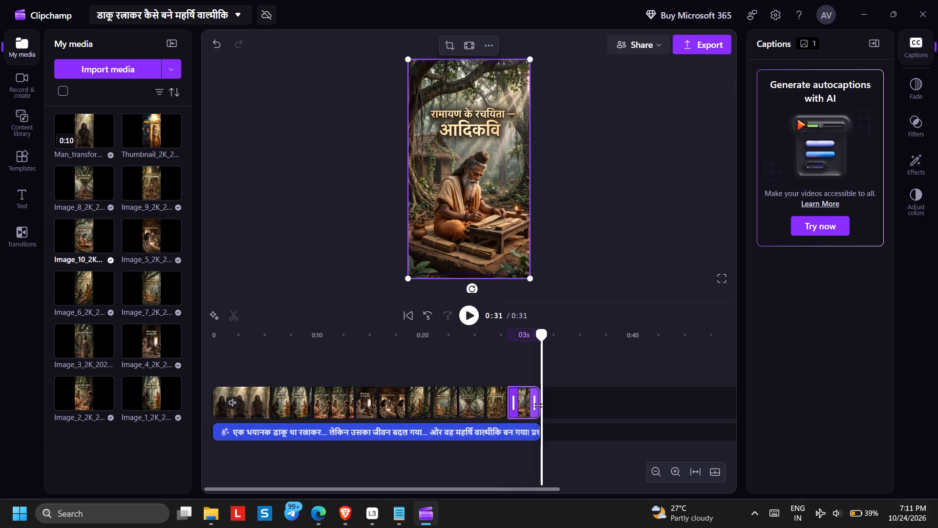
Play the video from the beginning to check the image timing against the narration.
{"action": "left_click", "coordinate": [406, 316]}
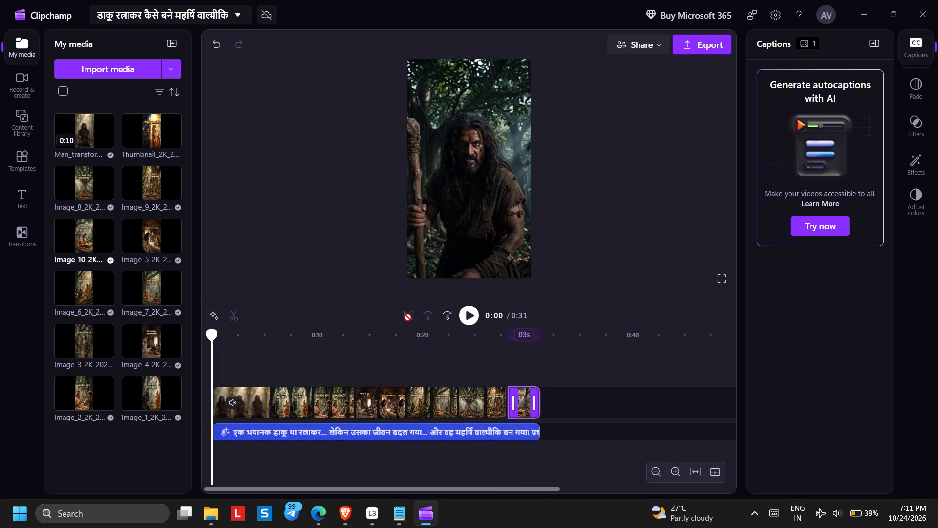
{"action": "left_click", "coordinate": [476, 316]}
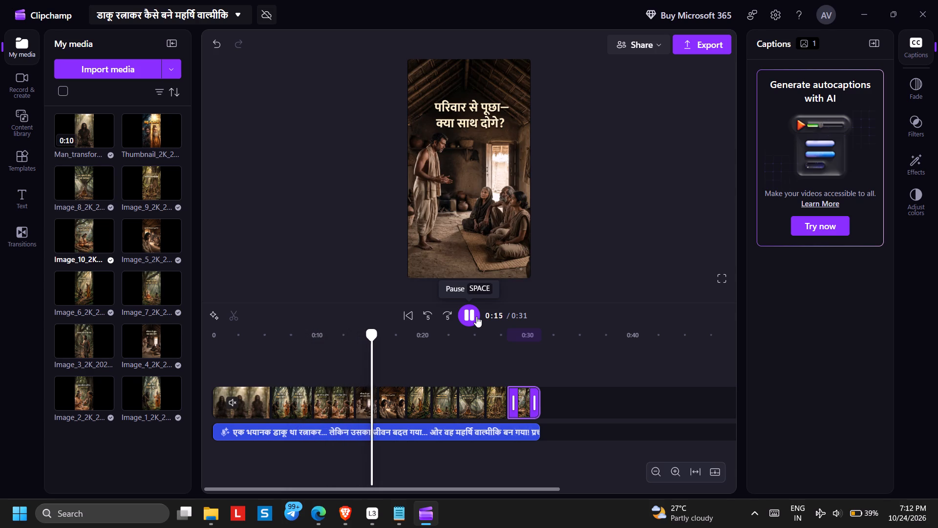
Select the opening clip and all the images on the timeline and apply the Slow zoom effect to them.
{"action": "left_click_drag", "start_coordinate": [595, 409], "coordinate": [256, 401]}
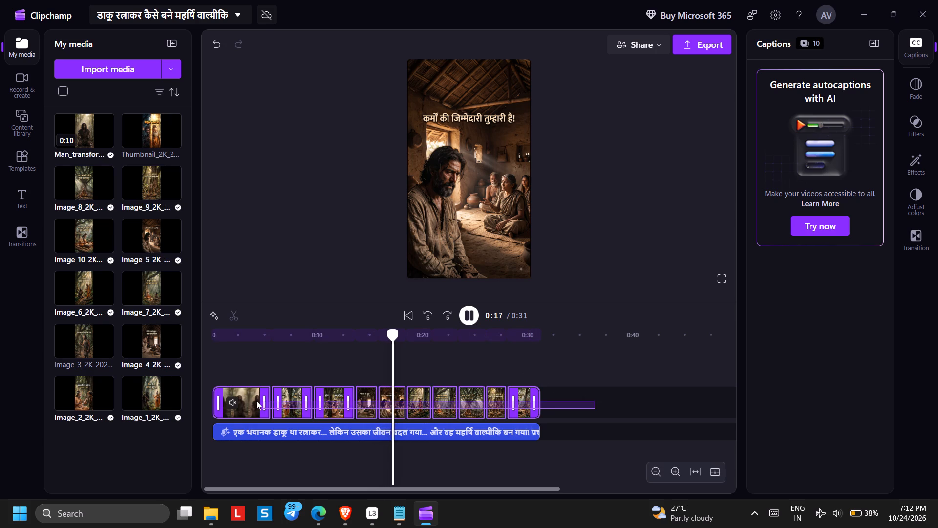
{"action": "left_click_drag", "start_coordinate": [256, 401], "coordinate": [250, 401]}
{"action": "left_click", "coordinate": [927, 172]}
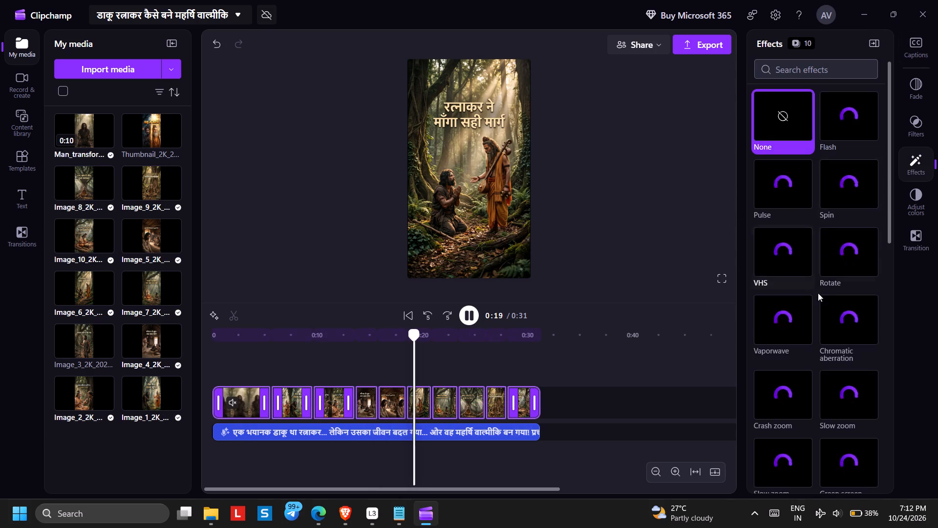
{"action": "left_click", "coordinate": [844, 400]}
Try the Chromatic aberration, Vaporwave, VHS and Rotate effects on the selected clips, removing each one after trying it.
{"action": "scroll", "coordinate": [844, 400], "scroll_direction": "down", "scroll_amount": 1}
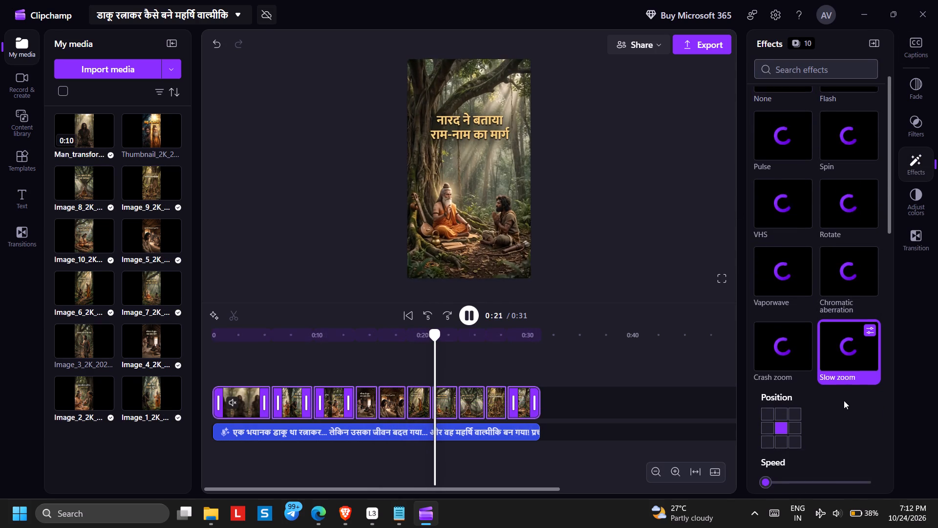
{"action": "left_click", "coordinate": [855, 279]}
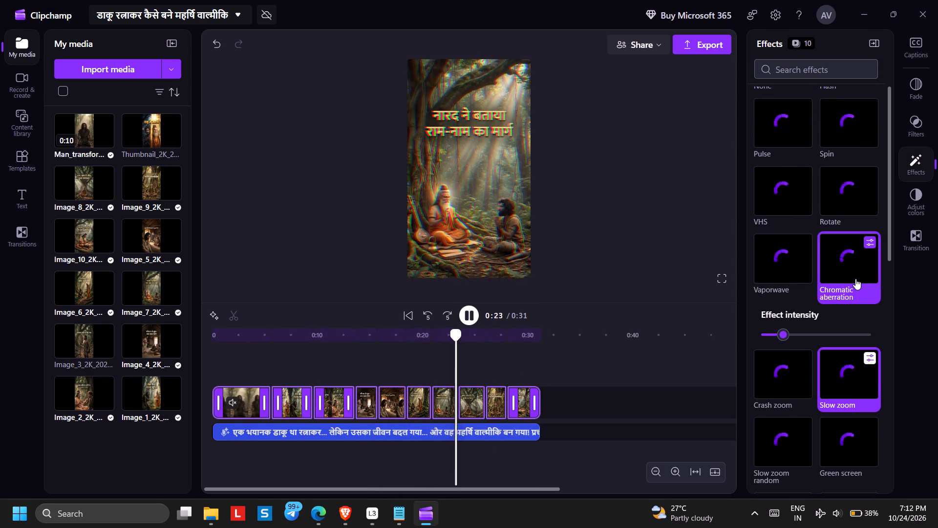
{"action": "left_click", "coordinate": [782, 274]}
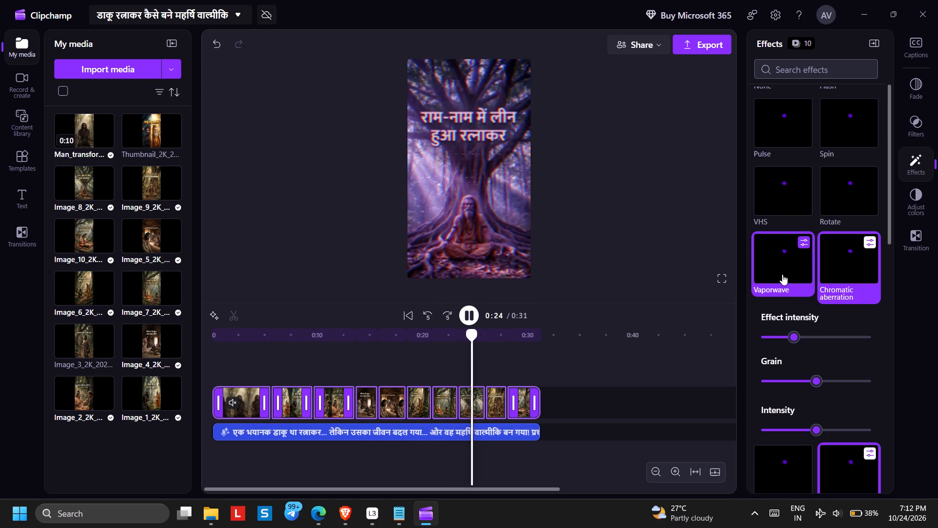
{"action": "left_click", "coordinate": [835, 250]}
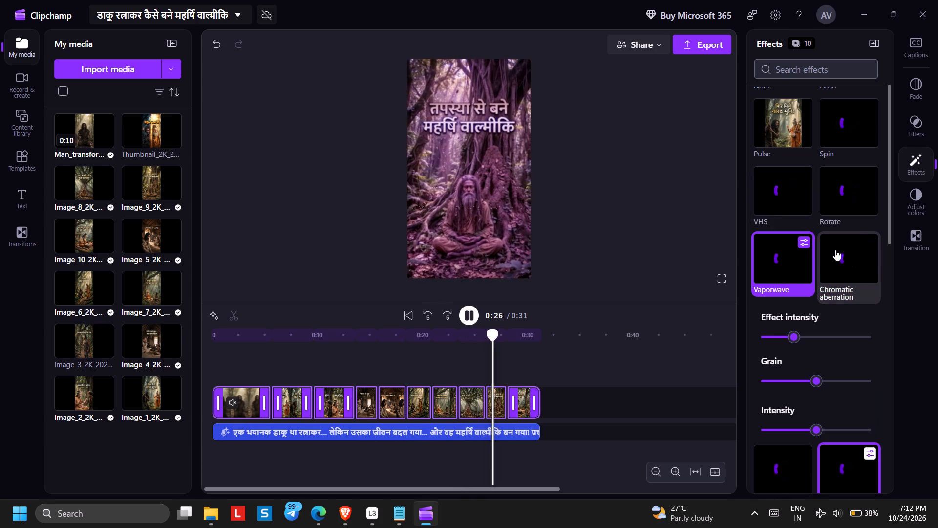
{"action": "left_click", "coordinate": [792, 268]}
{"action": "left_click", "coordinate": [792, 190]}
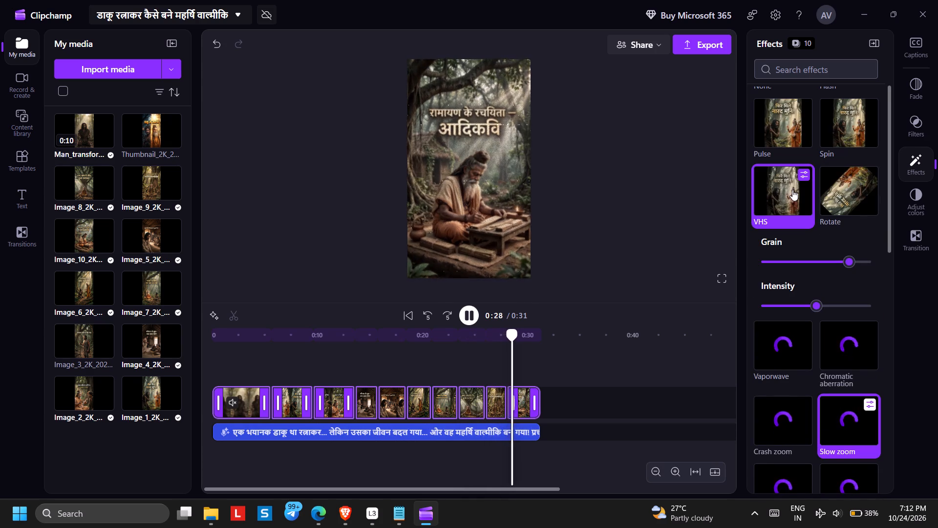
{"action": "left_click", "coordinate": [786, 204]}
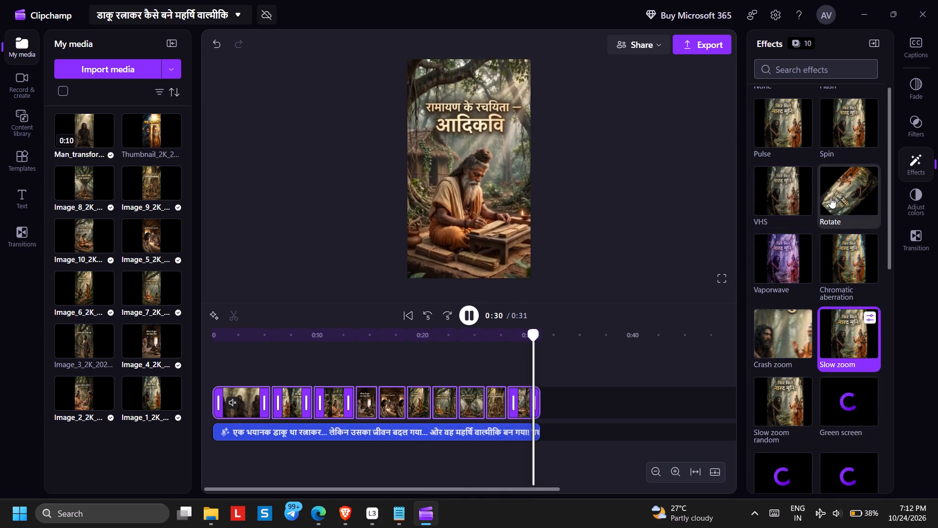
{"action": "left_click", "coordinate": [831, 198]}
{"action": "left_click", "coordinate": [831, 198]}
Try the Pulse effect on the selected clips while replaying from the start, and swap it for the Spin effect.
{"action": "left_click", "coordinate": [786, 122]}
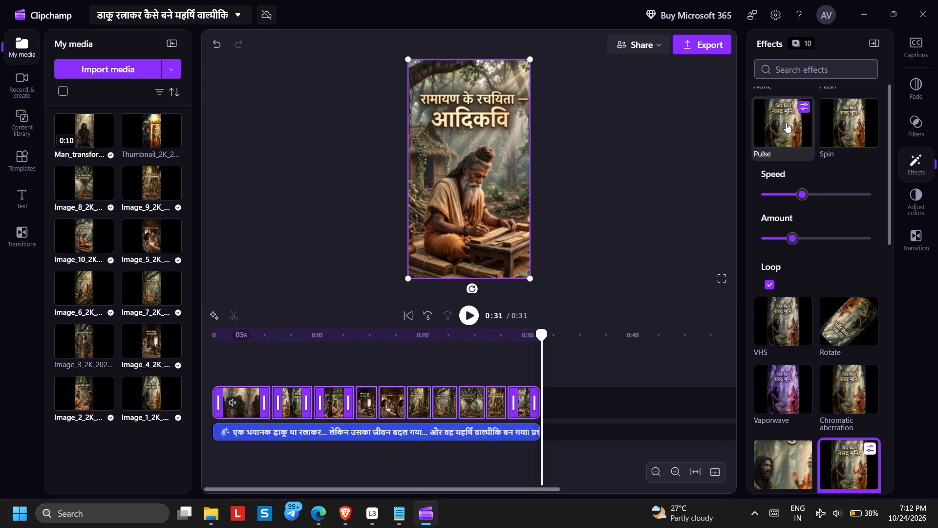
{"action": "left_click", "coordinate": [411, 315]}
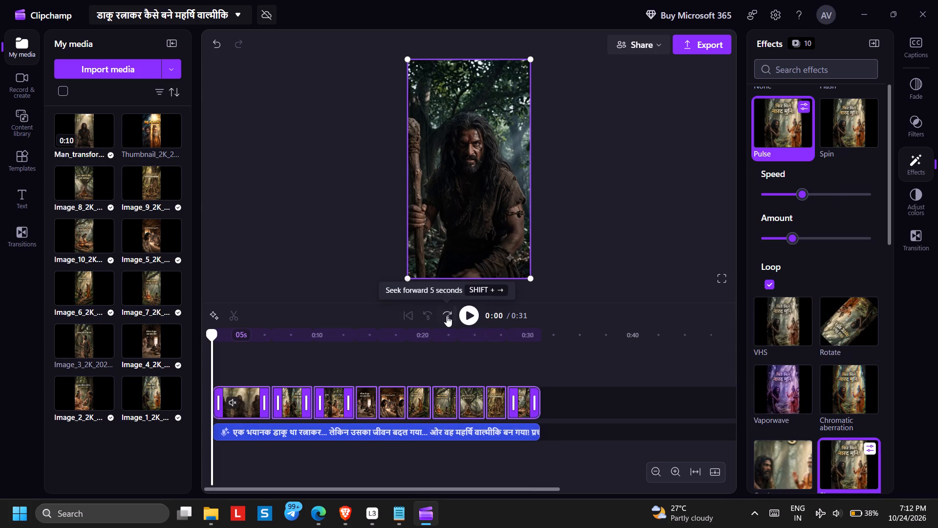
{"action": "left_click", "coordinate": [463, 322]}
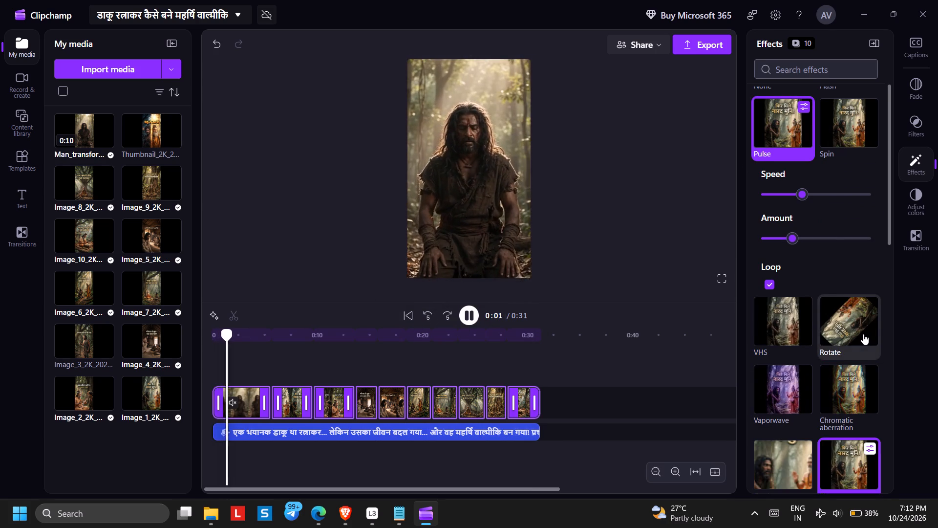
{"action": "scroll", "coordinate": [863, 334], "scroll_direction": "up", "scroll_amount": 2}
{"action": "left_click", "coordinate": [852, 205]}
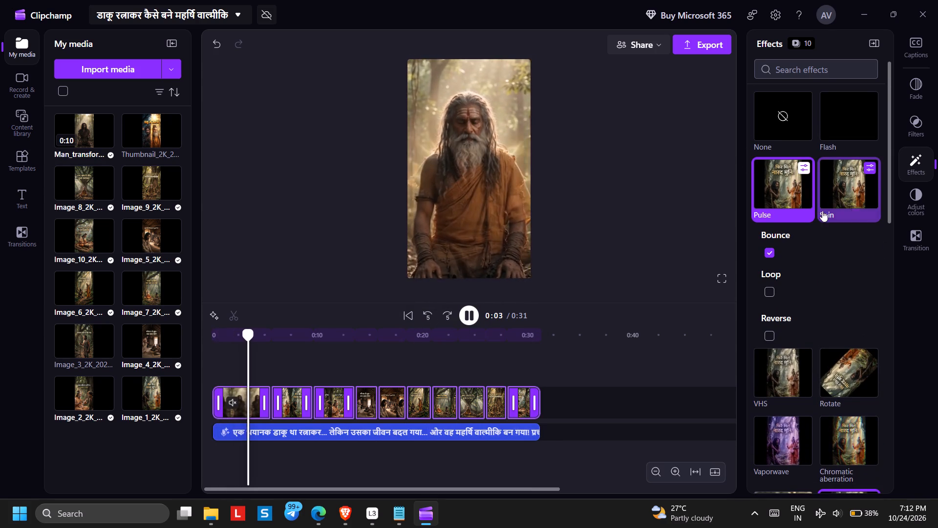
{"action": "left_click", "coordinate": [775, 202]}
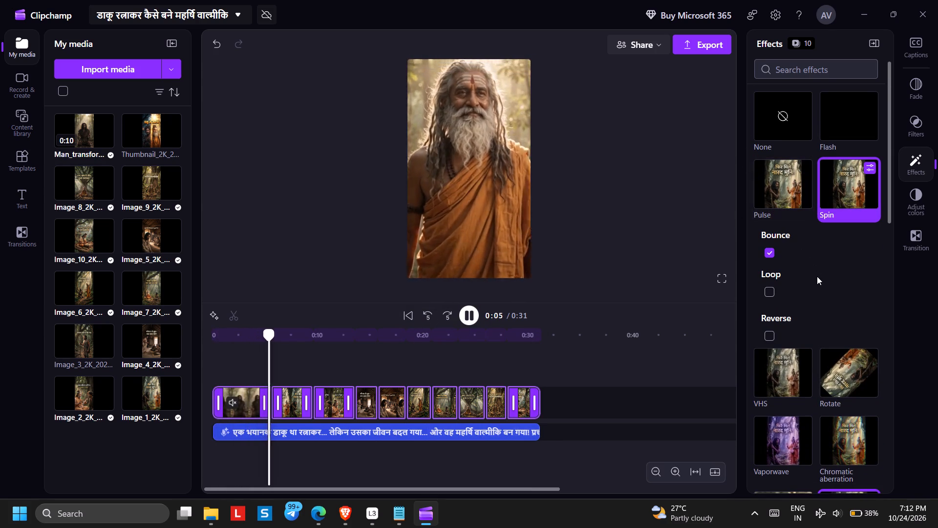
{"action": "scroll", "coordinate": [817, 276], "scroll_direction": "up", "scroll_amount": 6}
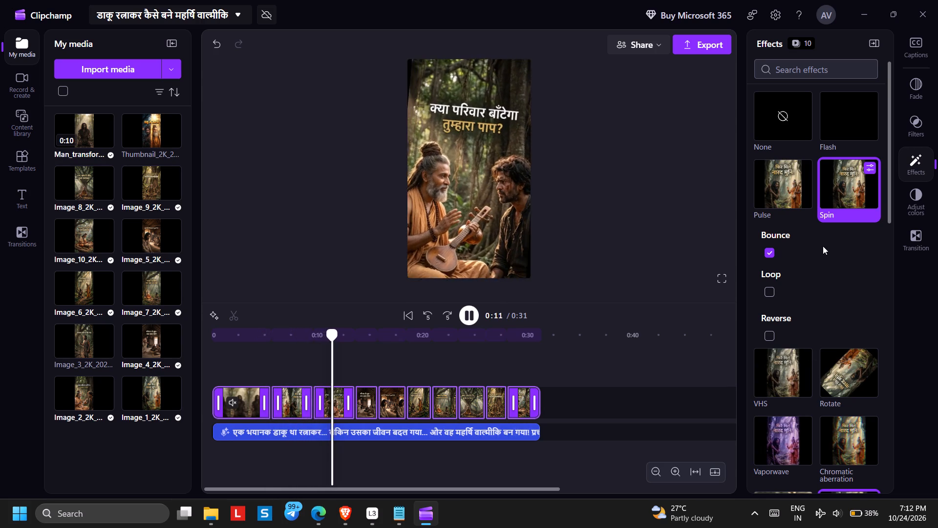
Add the Slow zoom random effect to the selected clips.
{"action": "scroll", "coordinate": [823, 252], "scroll_direction": "down", "scroll_amount": 4}
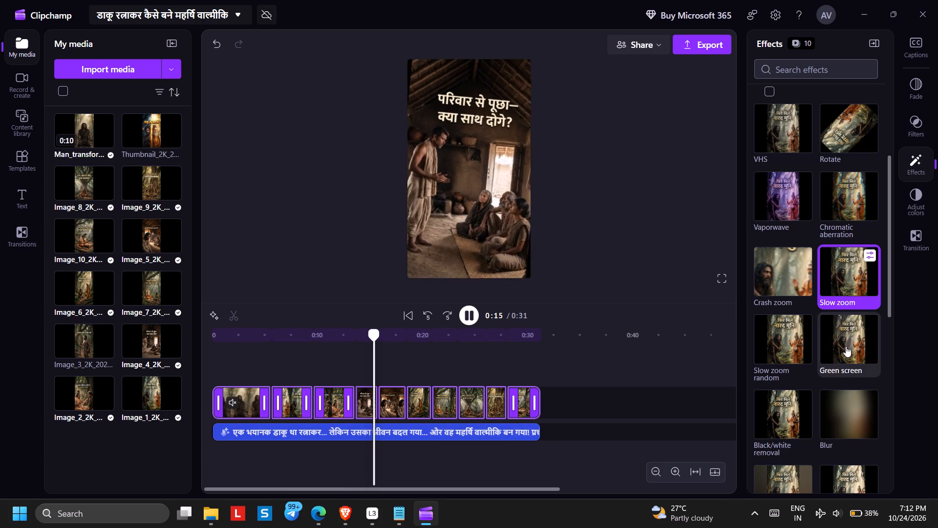
{"action": "left_click", "coordinate": [785, 341]}
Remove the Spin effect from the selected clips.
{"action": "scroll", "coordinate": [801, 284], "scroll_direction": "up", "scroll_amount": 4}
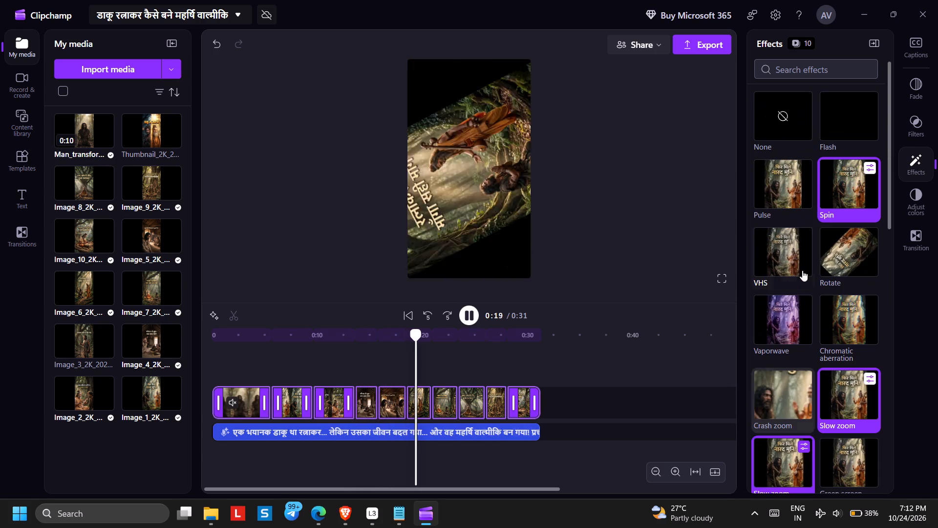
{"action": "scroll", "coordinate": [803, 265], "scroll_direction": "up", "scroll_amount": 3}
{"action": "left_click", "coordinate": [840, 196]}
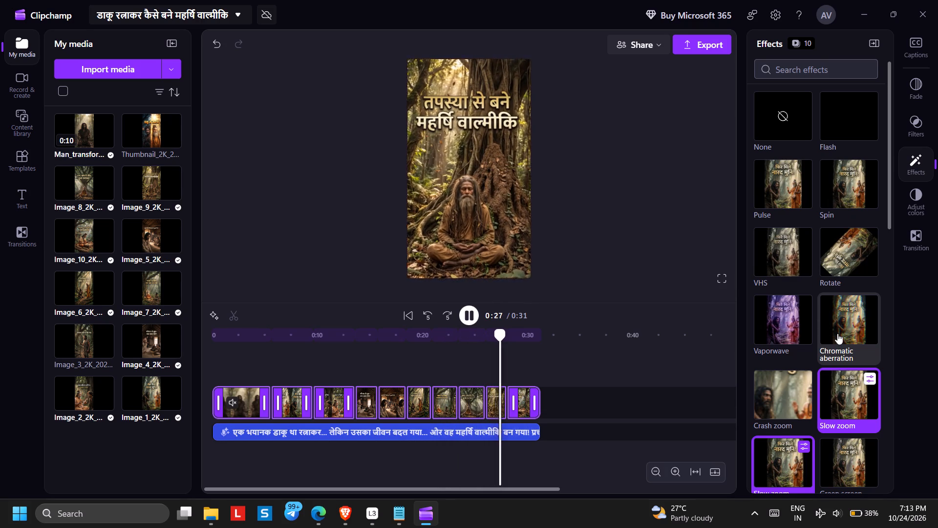
Add the Black/white removal effect to the selected clips and play the video from the start to preview it.
{"action": "scroll", "coordinate": [837, 333], "scroll_direction": "down", "scroll_amount": 1}
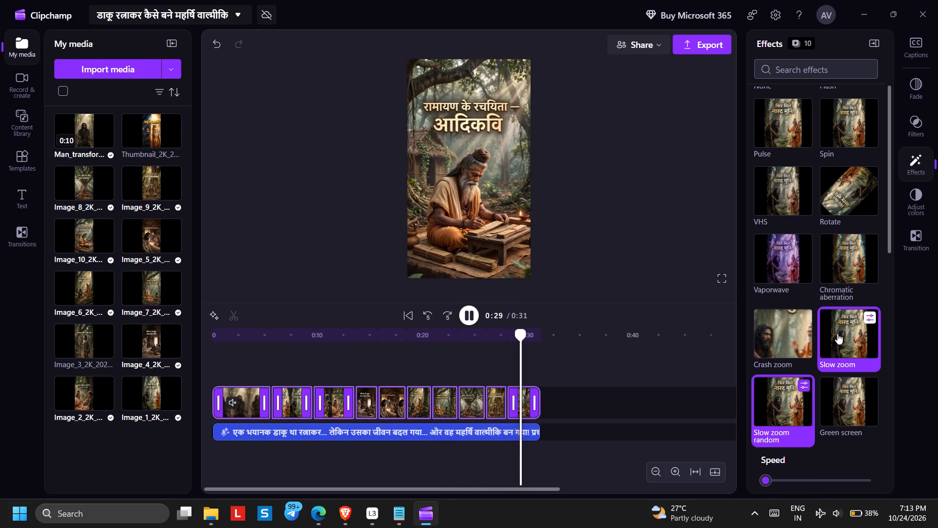
{"action": "scroll", "coordinate": [837, 333], "scroll_direction": "down", "scroll_amount": 3}
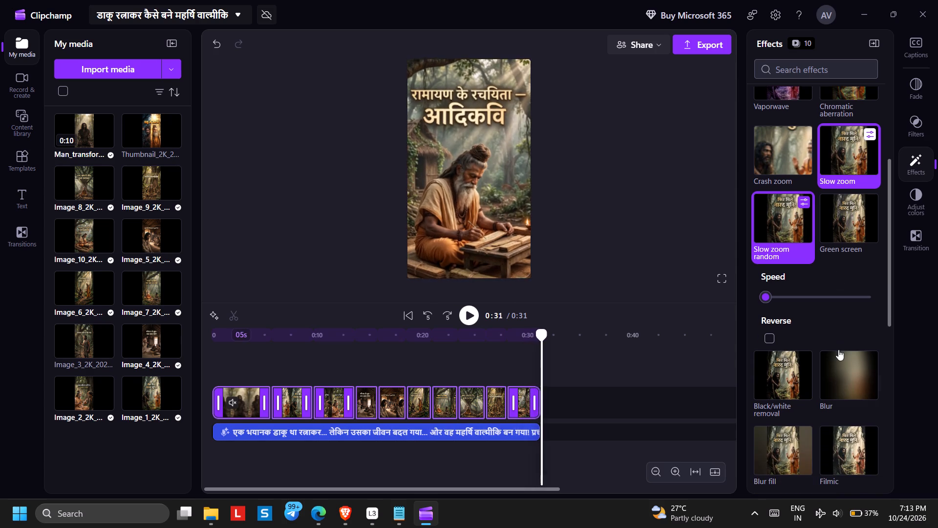
{"action": "left_click", "coordinate": [784, 388]}
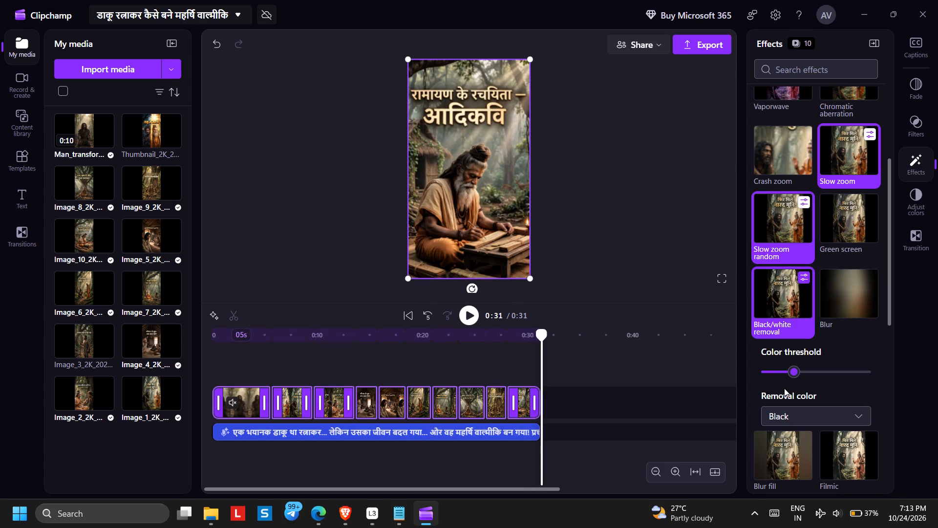
{"action": "left_click", "coordinate": [408, 315]}
{"action": "left_click", "coordinate": [470, 315]}
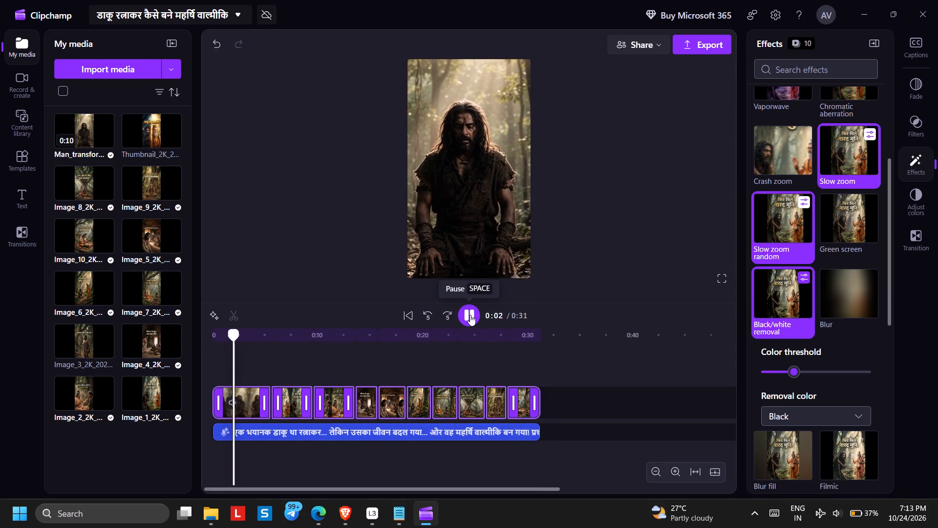
Try different color thresholds for the Black/white removal effect during playback, and leave it at a low value.
{"action": "left_click_drag", "start_coordinate": [793, 377], "coordinate": [791, 377]}
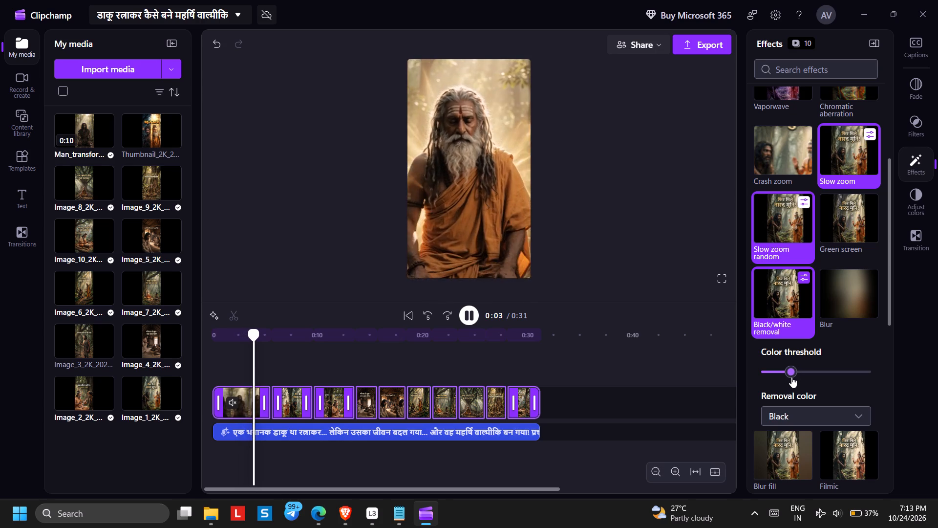
{"action": "left_click_drag", "start_coordinate": [791, 377], "coordinate": [779, 376]}
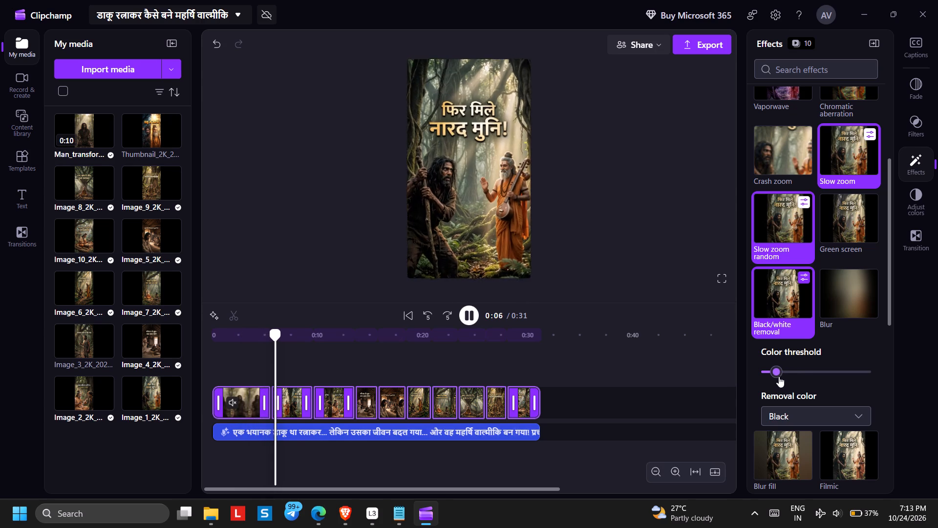
{"action": "left_click_drag", "start_coordinate": [779, 376], "coordinate": [792, 375]}
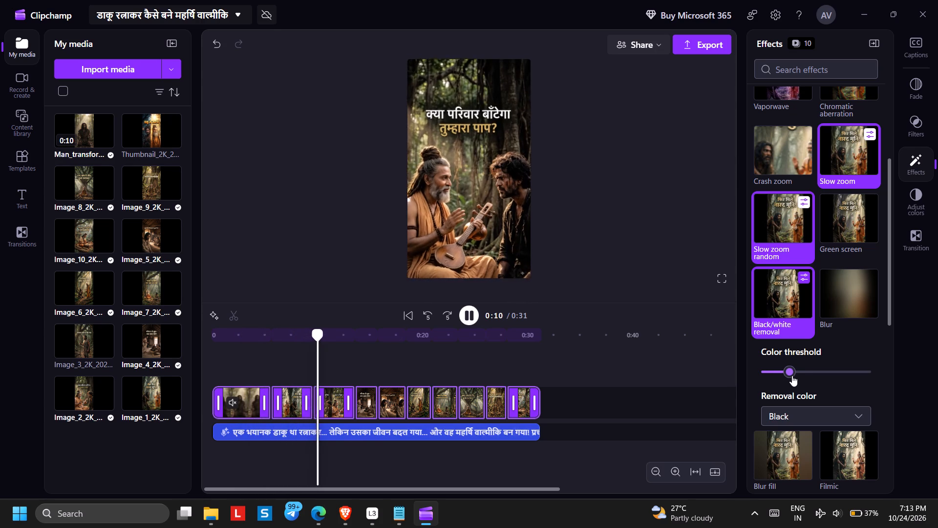
{"action": "left_click_drag", "start_coordinate": [792, 375], "coordinate": [791, 375]}
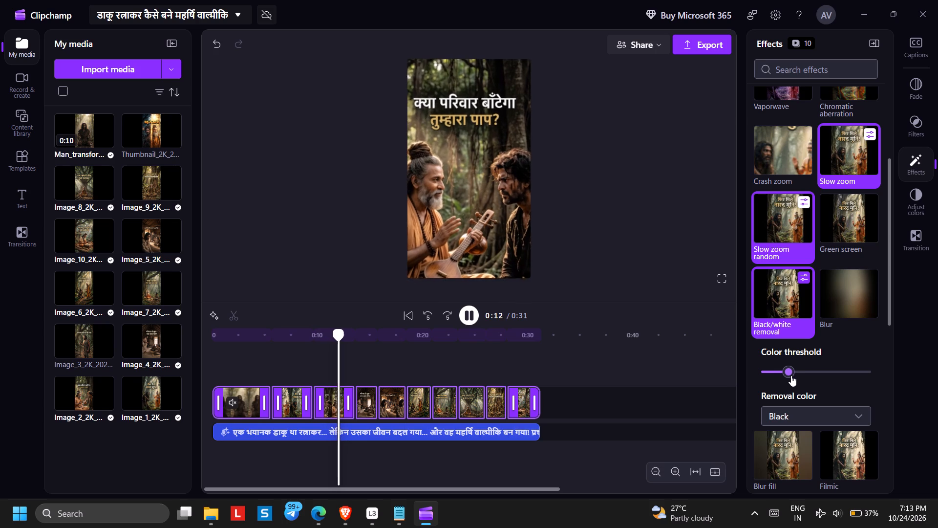
{"action": "left_click_drag", "start_coordinate": [791, 375], "coordinate": [787, 375]}
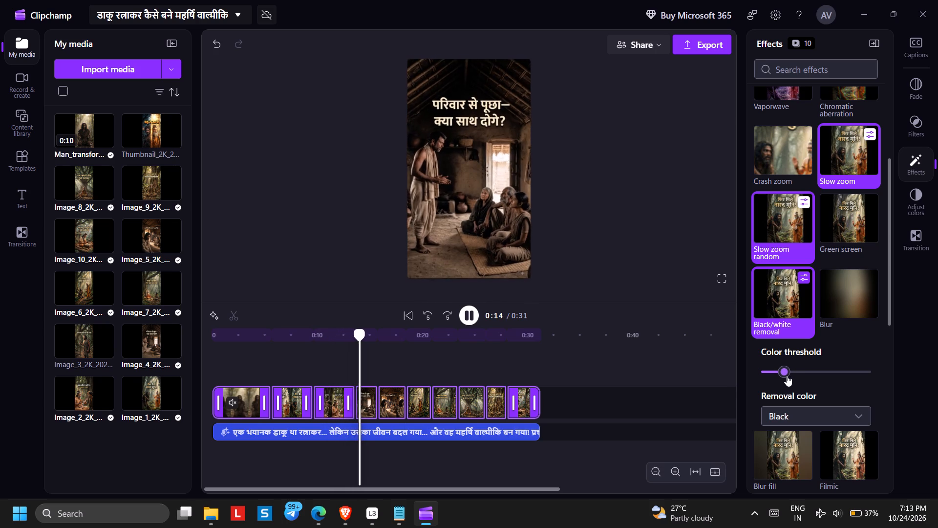
{"action": "left_click_drag", "start_coordinate": [787, 375], "coordinate": [758, 376]}
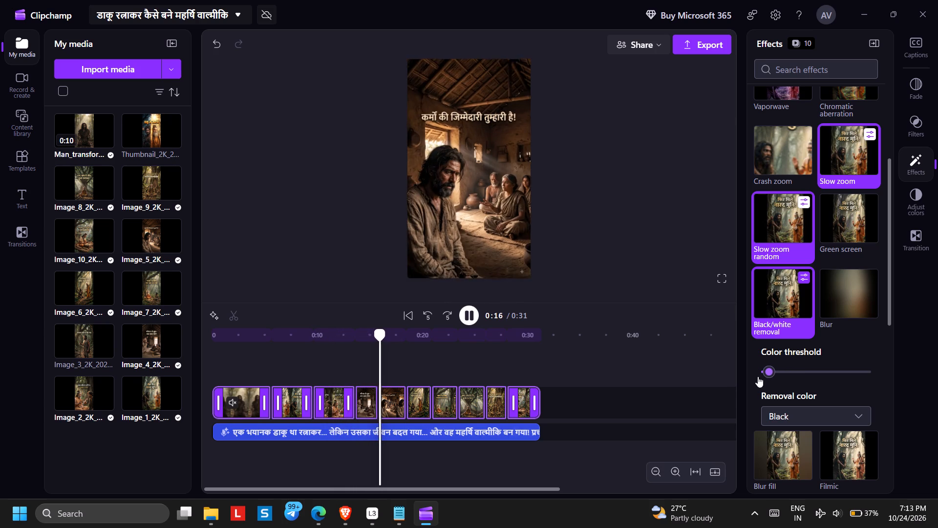
{"action": "left_click_drag", "start_coordinate": [758, 376], "coordinate": [781, 376]}
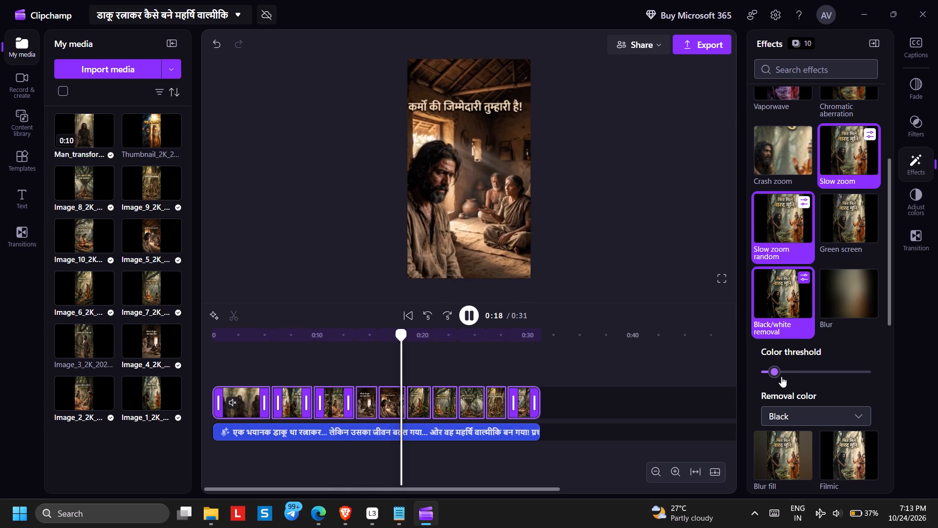
{"action": "left_click_drag", "start_coordinate": [781, 376], "coordinate": [785, 377]}
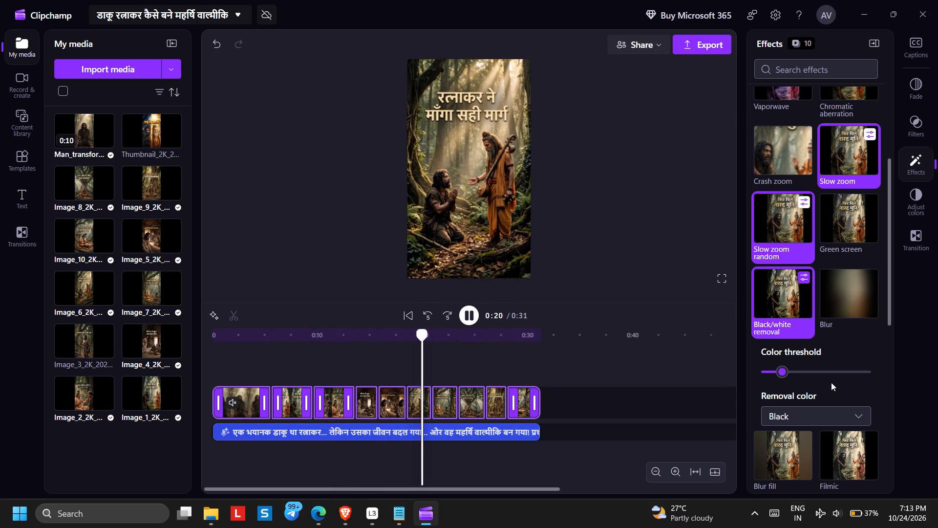
{"action": "left_click_drag", "start_coordinate": [784, 375], "coordinate": [780, 379]}
Look through the remaining effects, from Blur fill down to Glow and Diffusion.
{"action": "scroll", "coordinate": [820, 373], "scroll_direction": "down", "scroll_amount": 3}
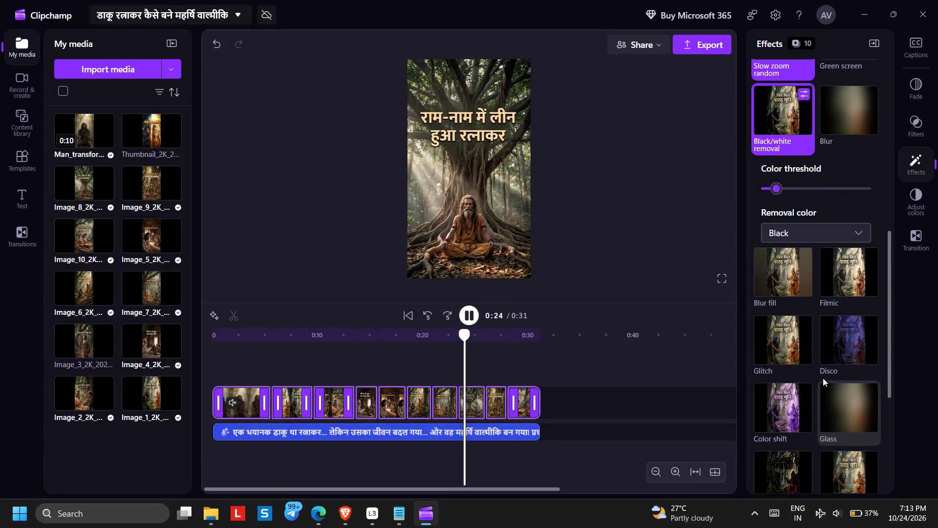
{"action": "scroll", "coordinate": [799, 347], "scroll_direction": "down", "scroll_amount": 2}
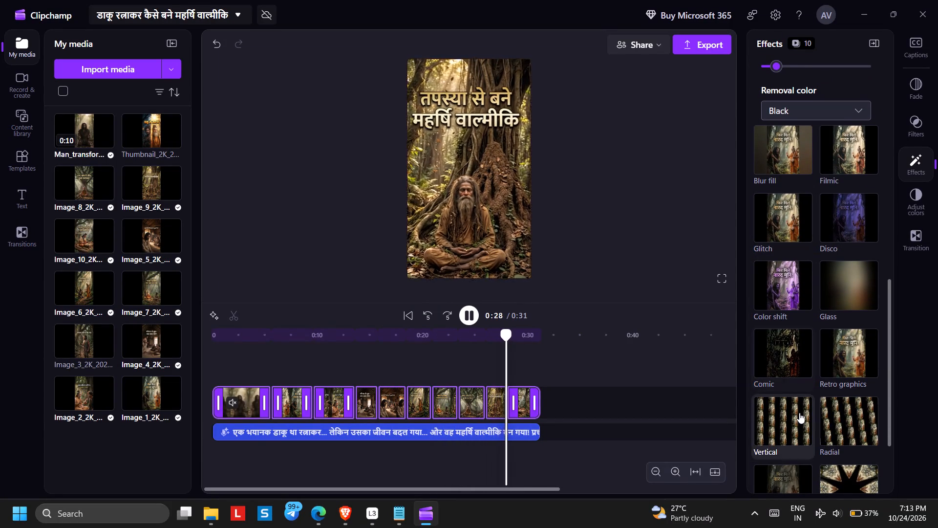
{"action": "scroll", "coordinate": [795, 326], "scroll_direction": "down", "scroll_amount": 1}
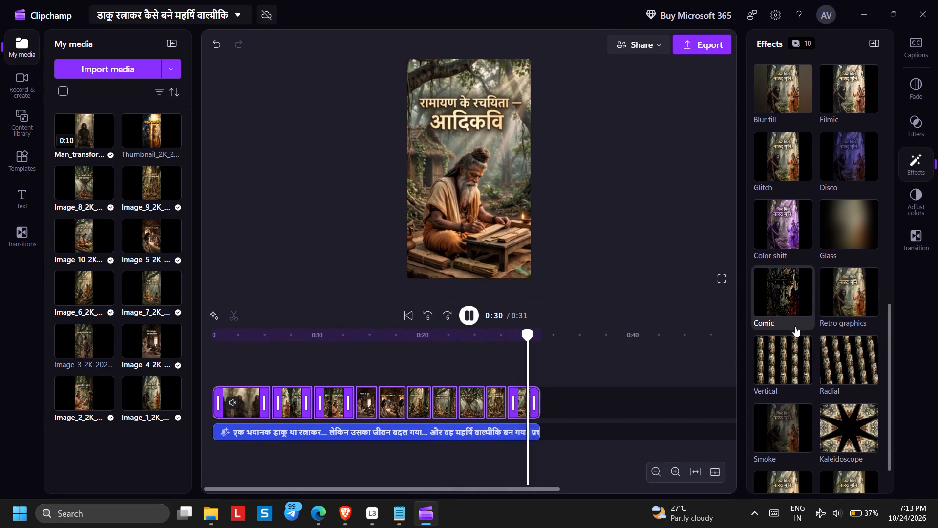
{"action": "scroll", "coordinate": [828, 353], "scroll_direction": "down", "scroll_amount": 2}
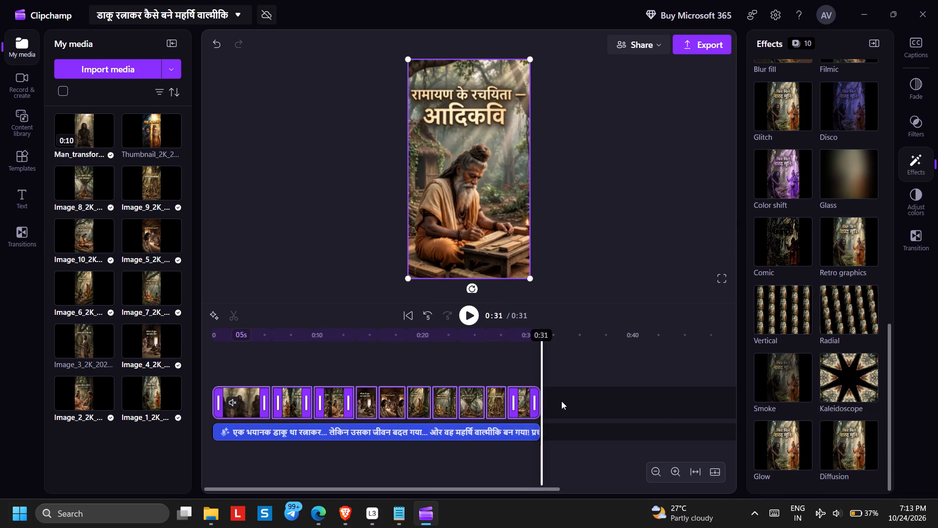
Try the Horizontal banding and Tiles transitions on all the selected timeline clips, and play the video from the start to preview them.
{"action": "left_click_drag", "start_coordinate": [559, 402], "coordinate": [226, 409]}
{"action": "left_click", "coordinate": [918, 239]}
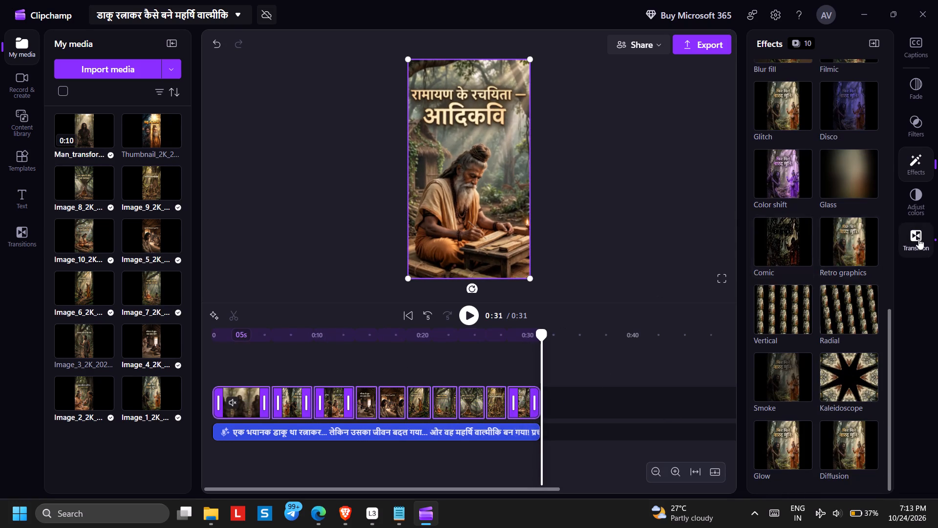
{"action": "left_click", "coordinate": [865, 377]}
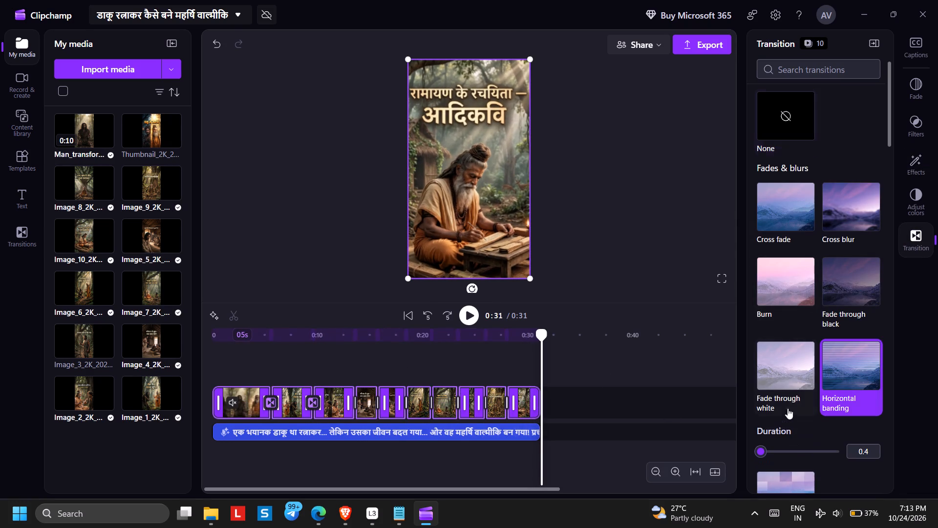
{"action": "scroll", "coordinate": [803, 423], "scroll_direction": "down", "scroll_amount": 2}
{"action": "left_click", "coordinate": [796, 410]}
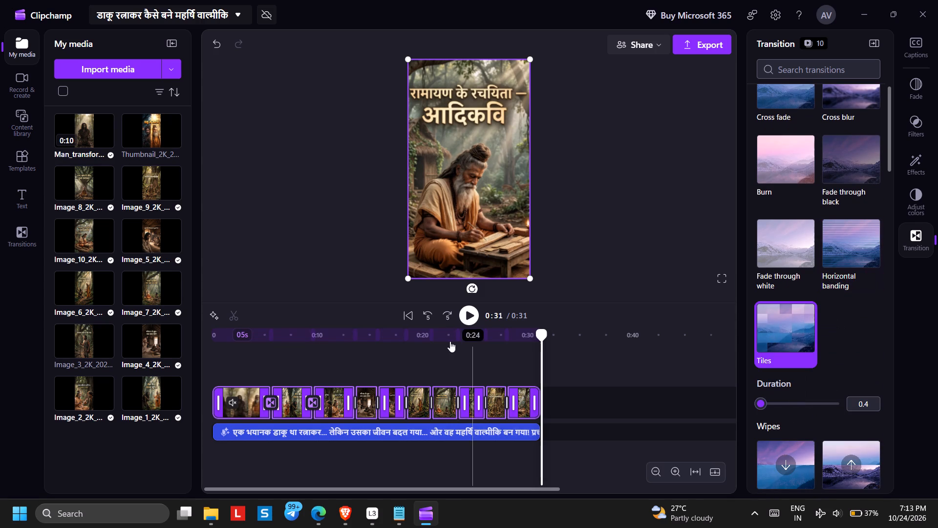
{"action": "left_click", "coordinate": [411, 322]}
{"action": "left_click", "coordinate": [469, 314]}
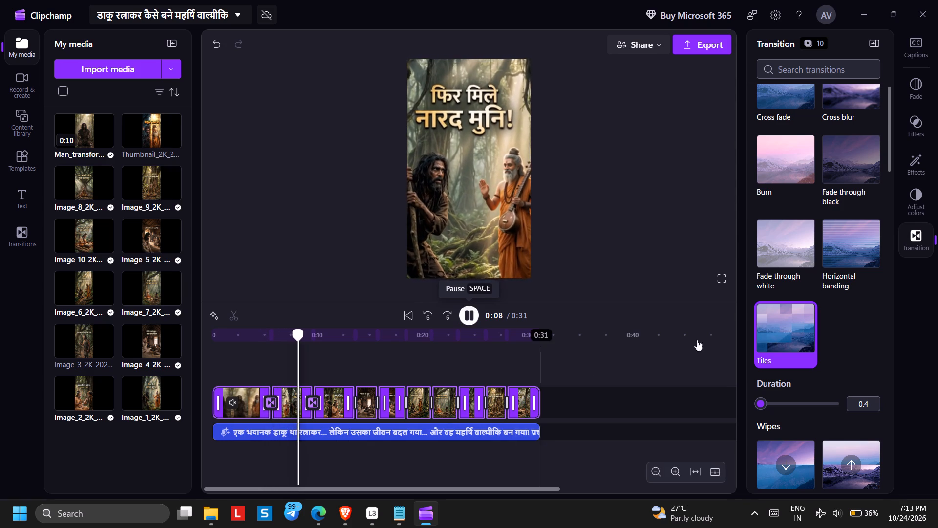
Try the Diagonal soft wipe and Blinds transitions on the selected clips during playback, and settle on Barn doors - vertical.
{"action": "scroll", "coordinate": [873, 333], "scroll_direction": "down", "scroll_amount": 3}
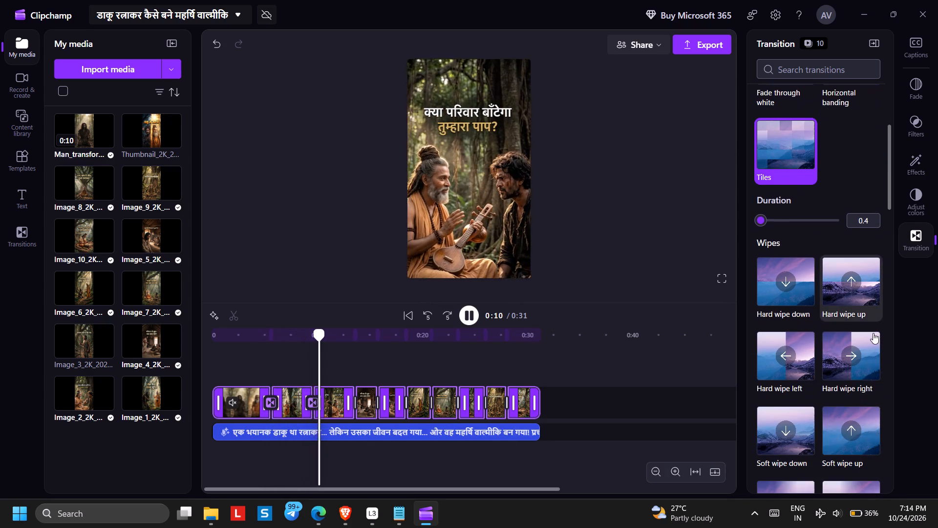
{"action": "scroll", "coordinate": [873, 333], "scroll_direction": "down", "scroll_amount": 4}
{"action": "left_click", "coordinate": [784, 343]}
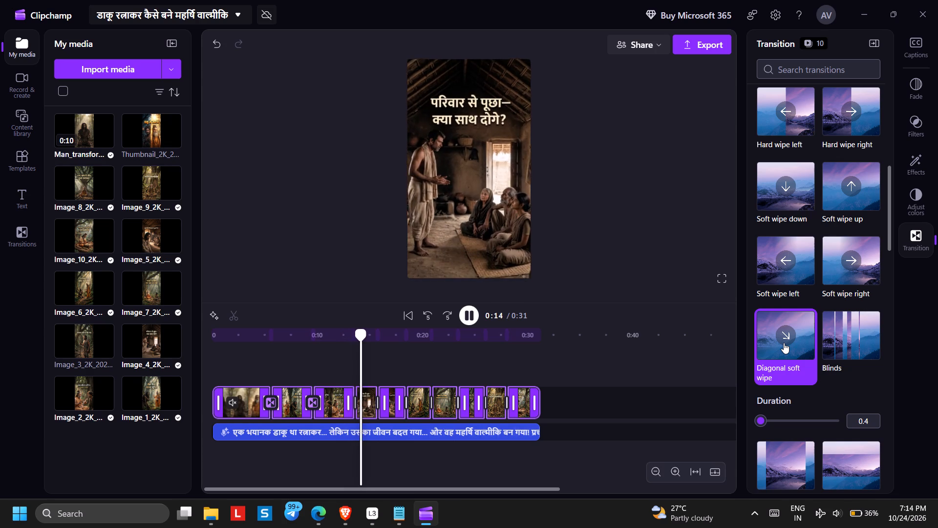
{"action": "left_click", "coordinate": [850, 351]}
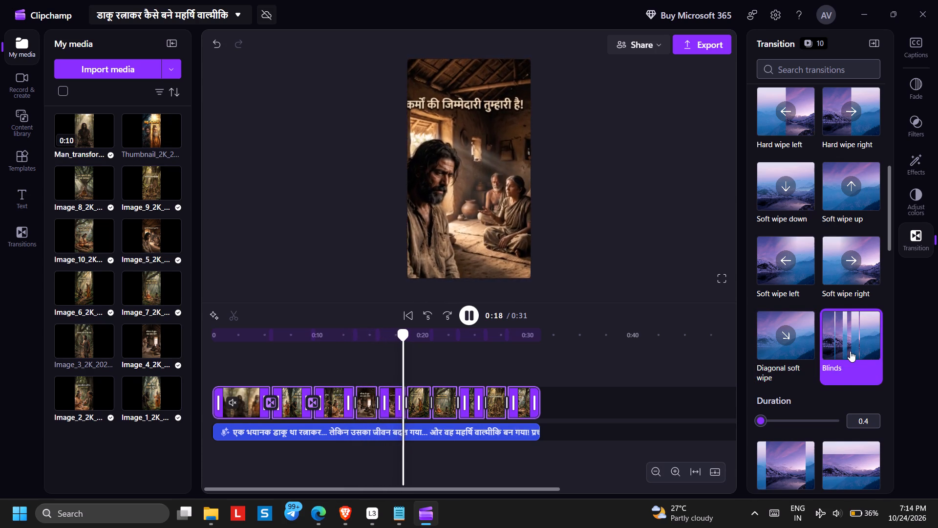
{"action": "scroll", "coordinate": [832, 388], "scroll_direction": "down", "scroll_amount": 3}
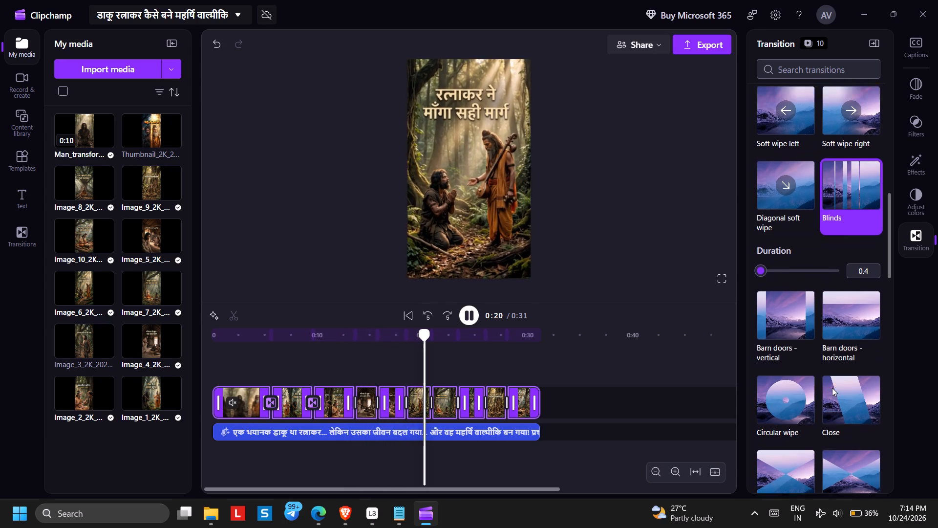
{"action": "left_click", "coordinate": [777, 303]}
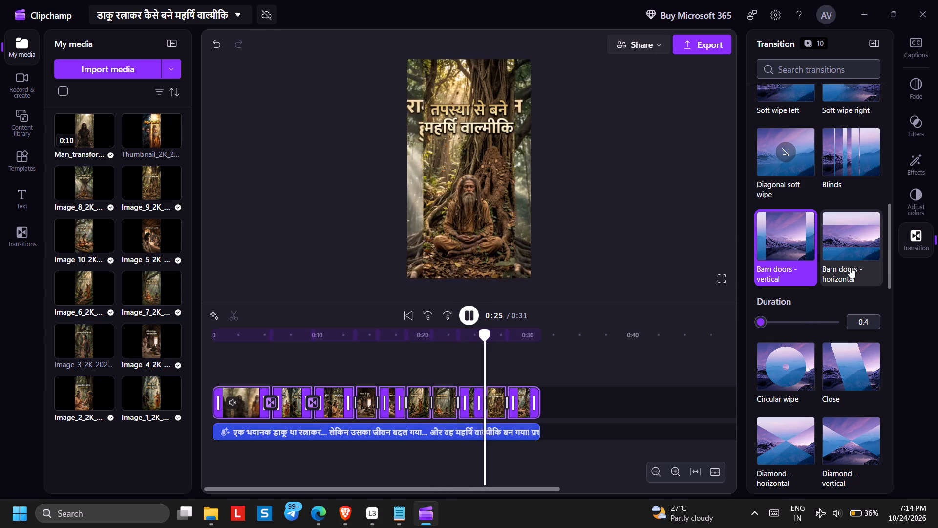
Export the finished video at 1080p quality.
{"action": "left_click", "coordinate": [704, 41]}
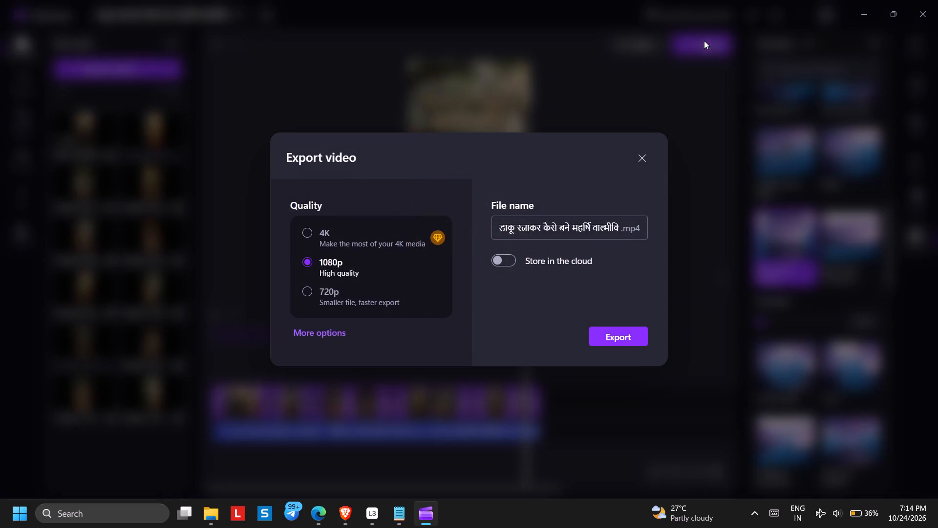
{"action": "left_click", "coordinate": [602, 330]}
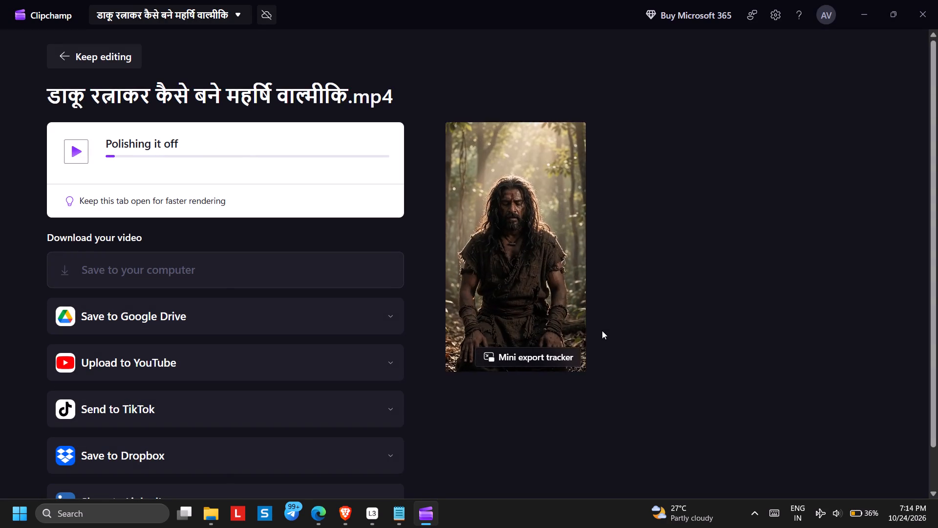
Switch to YouTube Music in the Brave browser, resume playback, skip to the song Arz Kiya Hai and seek ahead in it.
{"action": "left_click", "coordinate": [353, 521]}
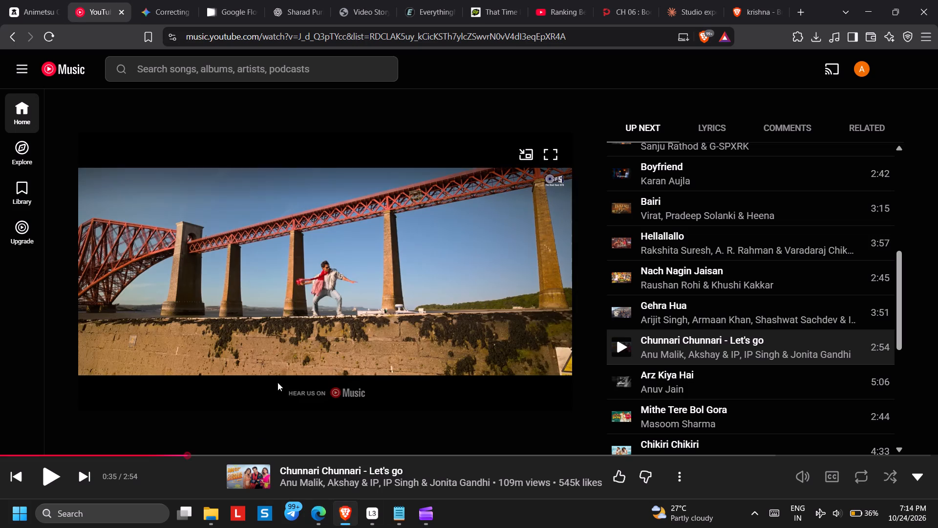
{"action": "left_click", "coordinate": [284, 369]}
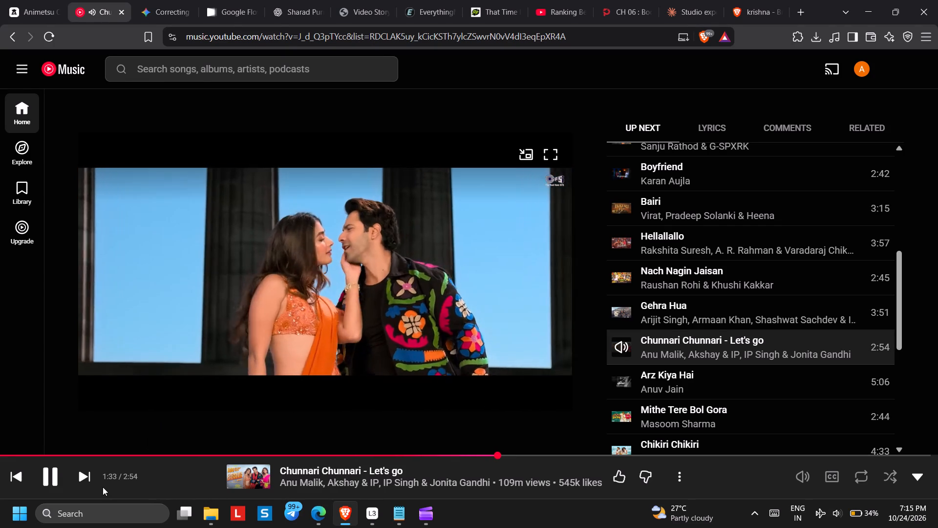
{"action": "left_click", "coordinate": [89, 483]}
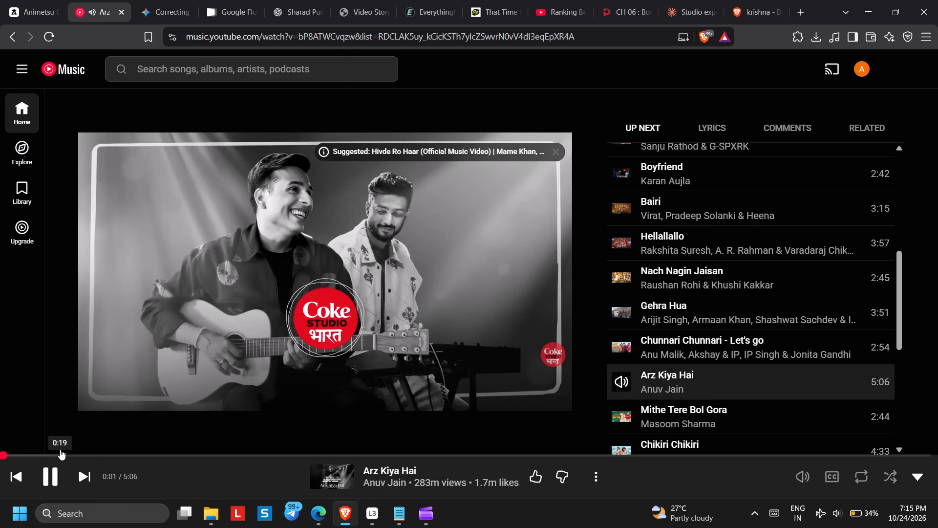
{"action": "left_click", "coordinate": [60, 449]}
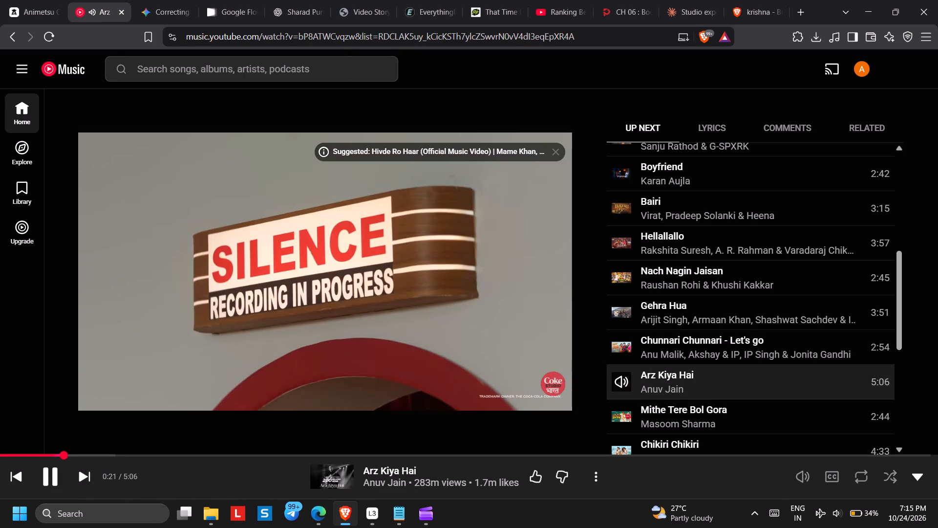
{"action": "left_click", "coordinate": [101, 450]}
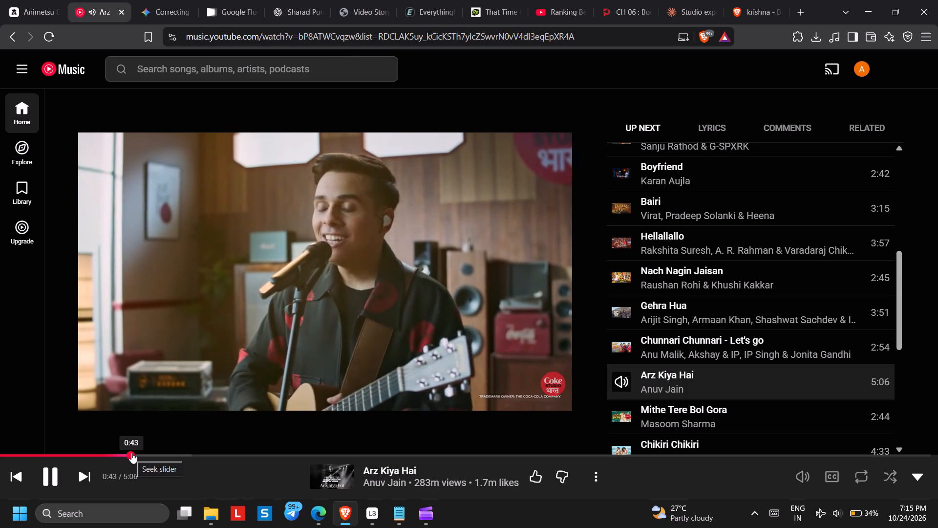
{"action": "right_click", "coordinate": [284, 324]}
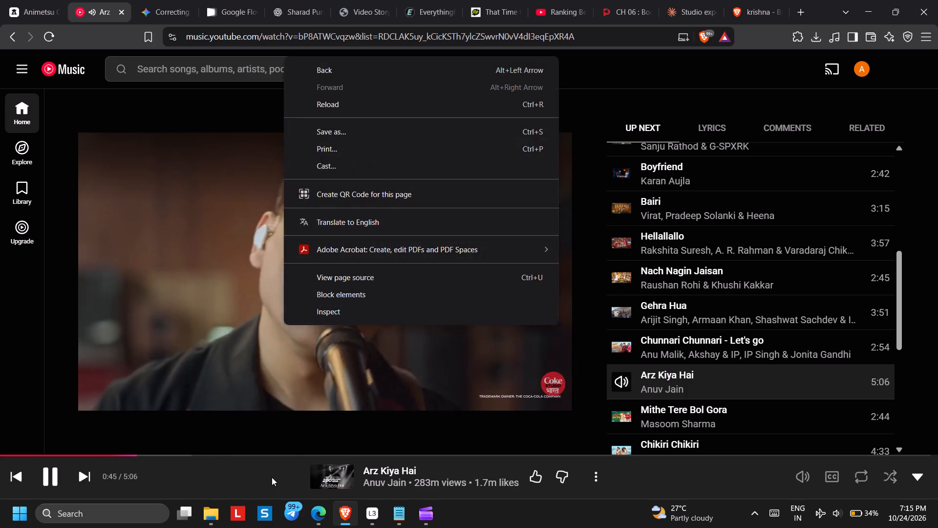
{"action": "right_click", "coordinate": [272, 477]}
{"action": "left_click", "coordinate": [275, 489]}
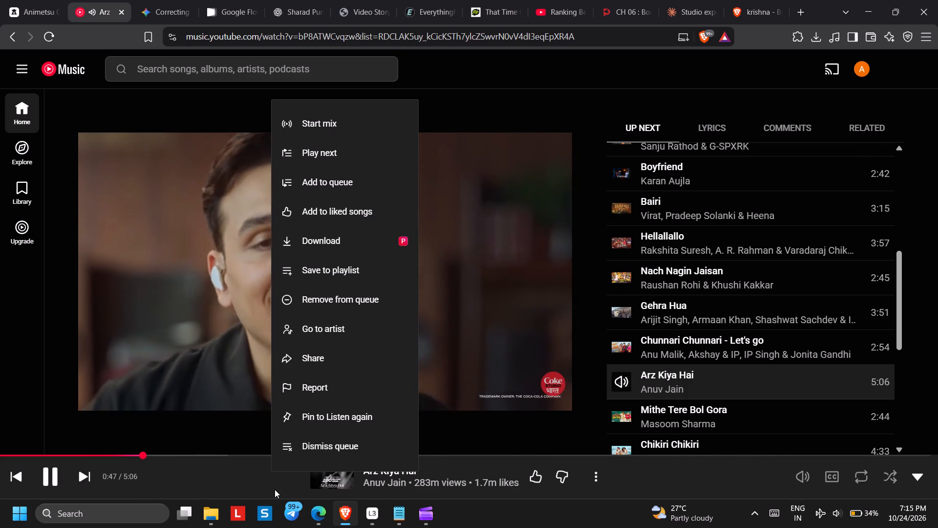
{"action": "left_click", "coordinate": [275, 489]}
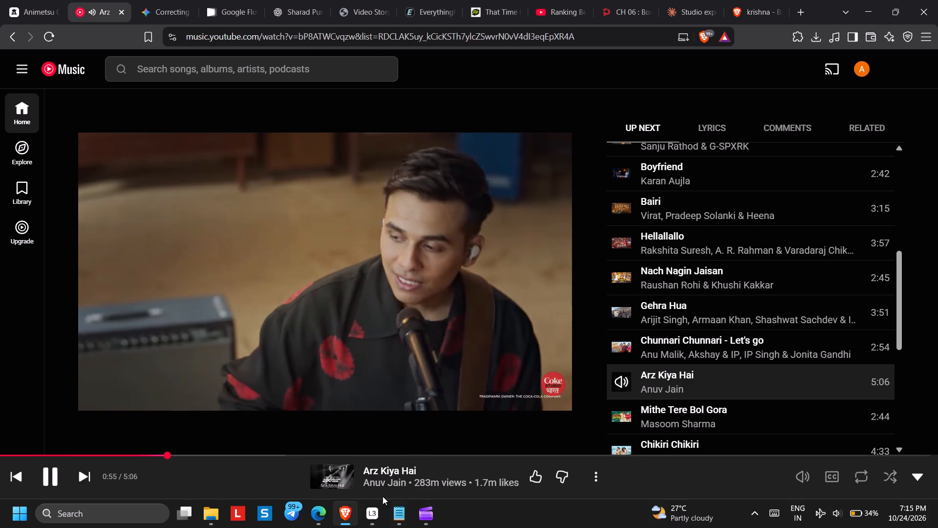
Return to Clipchamp, show the exported video in the Downloads folder, move it to the Videos folder and open that folder.
{"action": "left_click", "coordinate": [417, 522]}
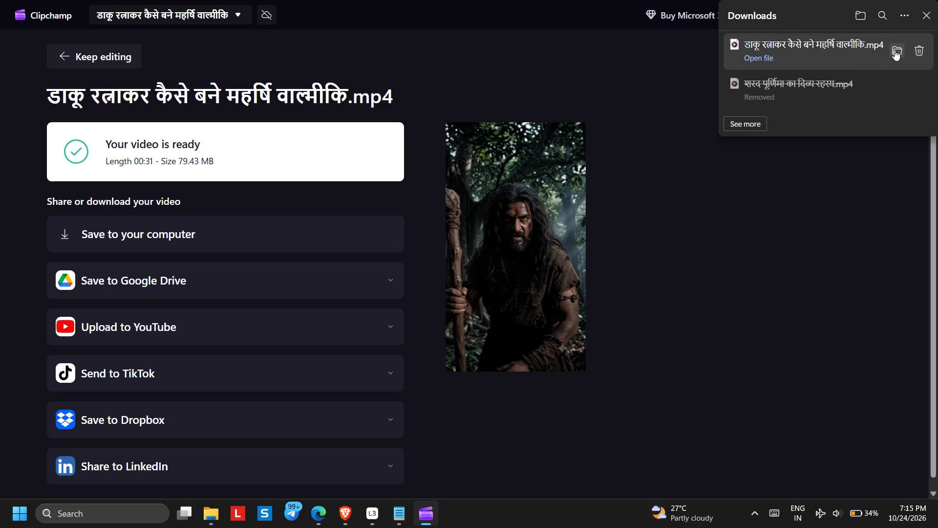
{"action": "left_click", "coordinate": [895, 50]}
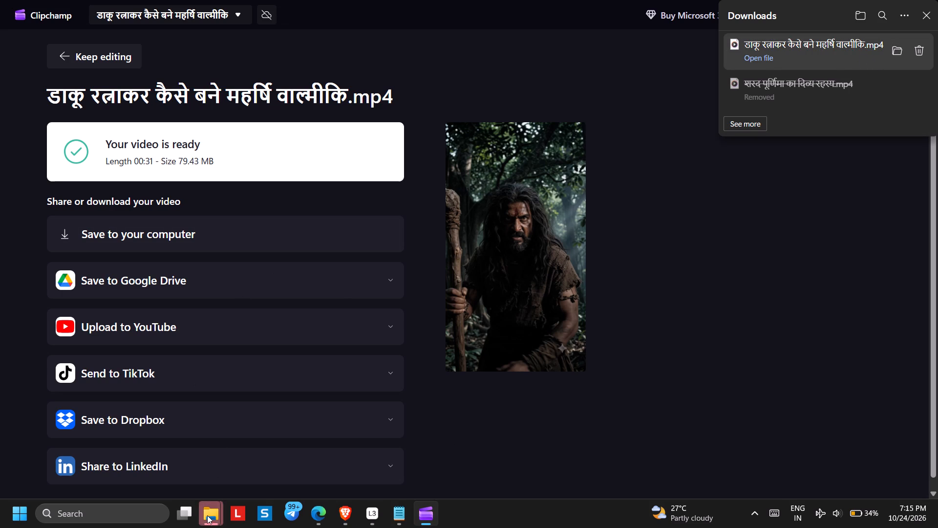
{"action": "left_click", "coordinate": [208, 516]}
{"action": "left_click", "coordinate": [245, 468]}
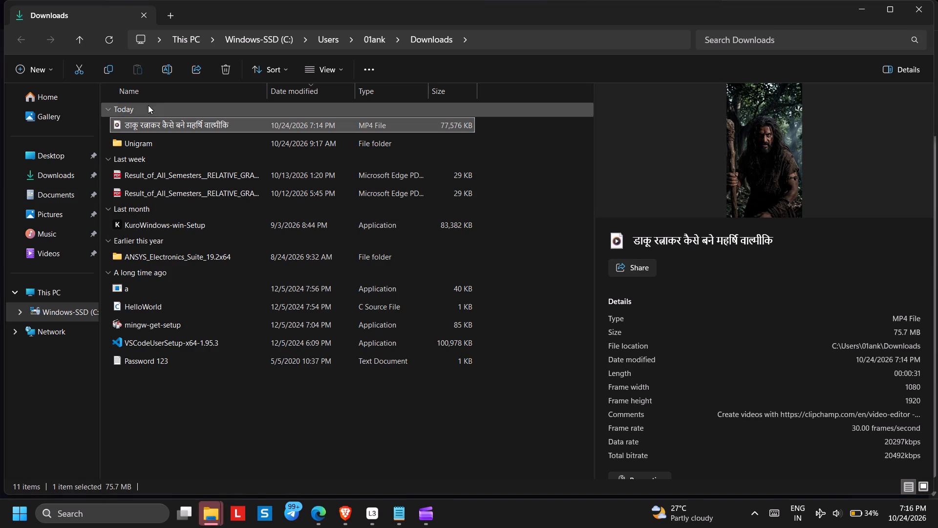
{"action": "left_click_drag", "start_coordinate": [146, 122], "coordinate": [56, 252]}
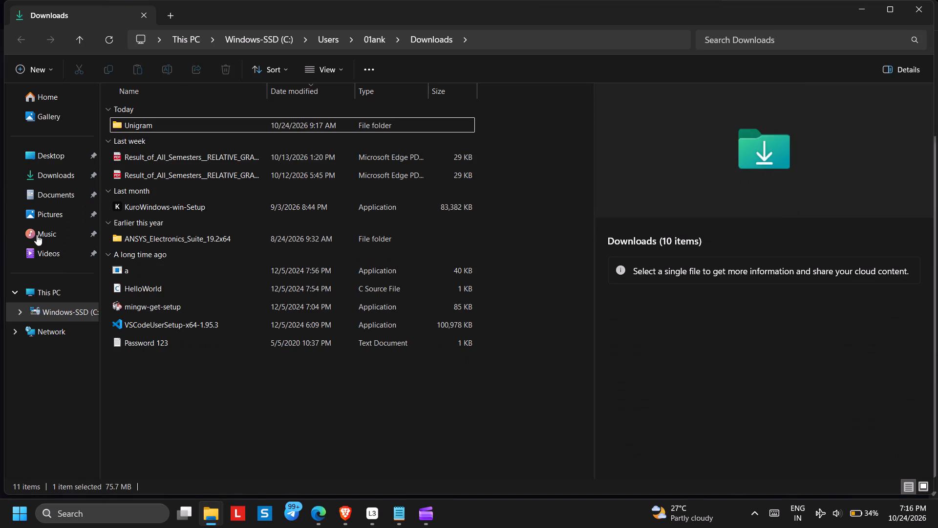
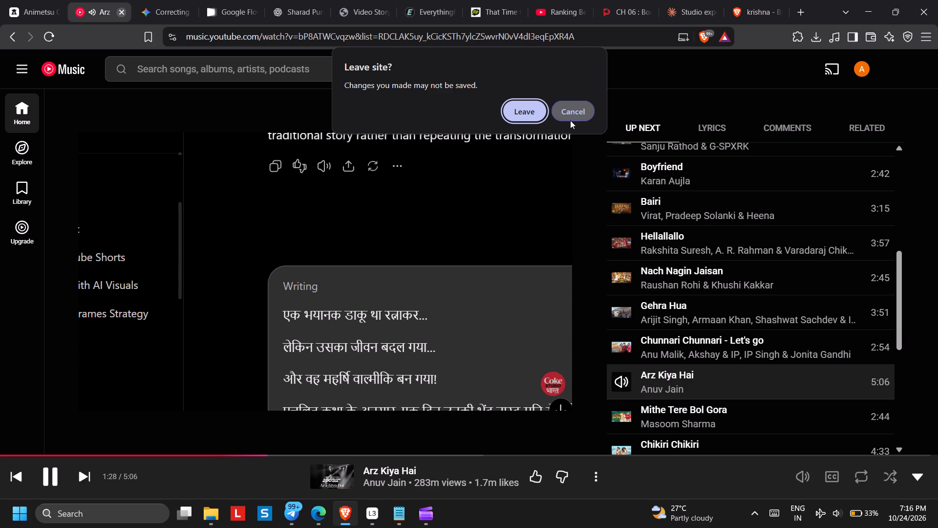
{"action": "left_click", "coordinate": [570, 118]}
{"action": "left_click", "coordinate": [369, 274]}
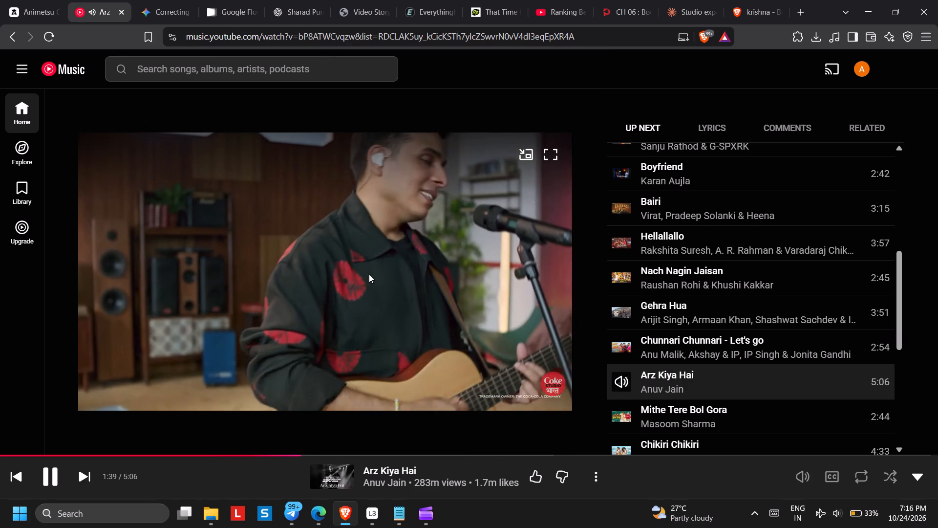
Mute the computer's system sound in the Windows quick settings.
{"action": "left_click", "coordinate": [846, 510]}
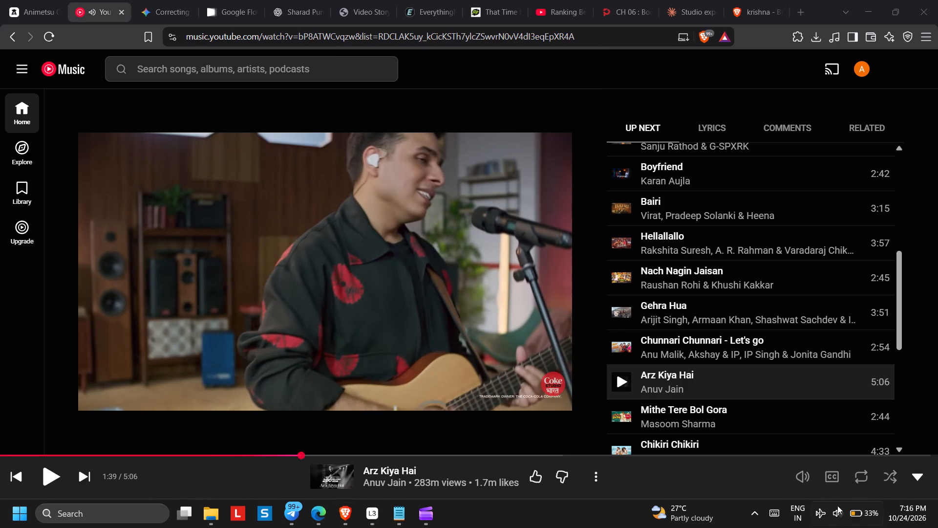
{"action": "left_click", "coordinate": [842, 522]}
{"action": "left_click", "coordinate": [850, 523]}
{"action": "left_click", "coordinate": [841, 516]}
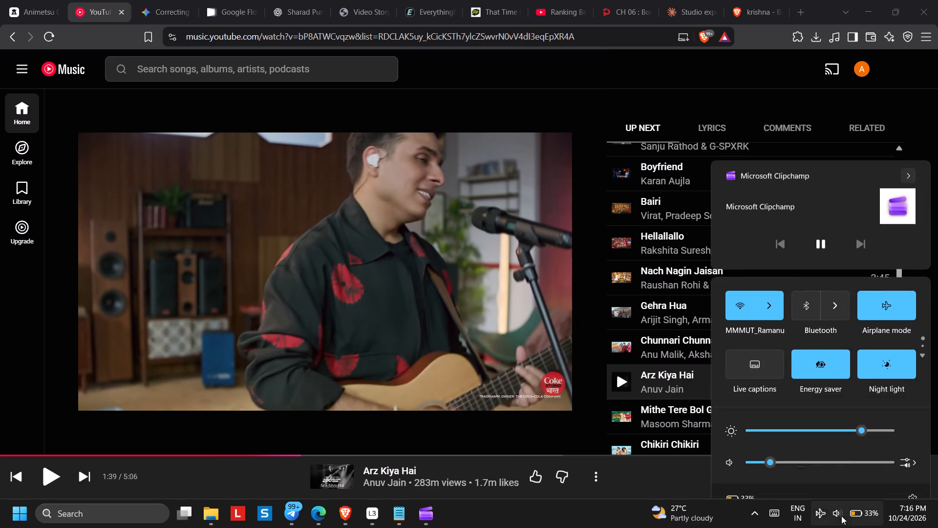
{"action": "left_click", "coordinate": [734, 444]}
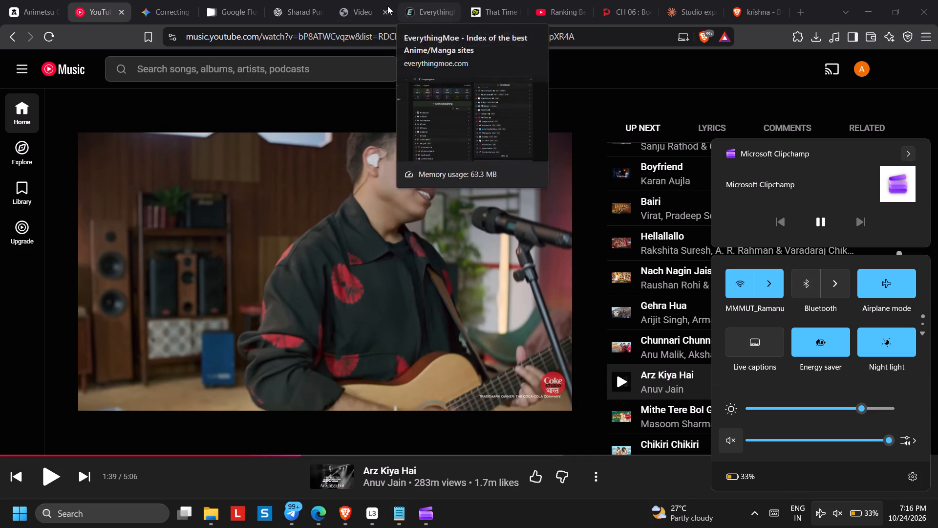
Switch back to the exported video's page in Clipchamp.
{"action": "left_click", "coordinate": [432, 518]}
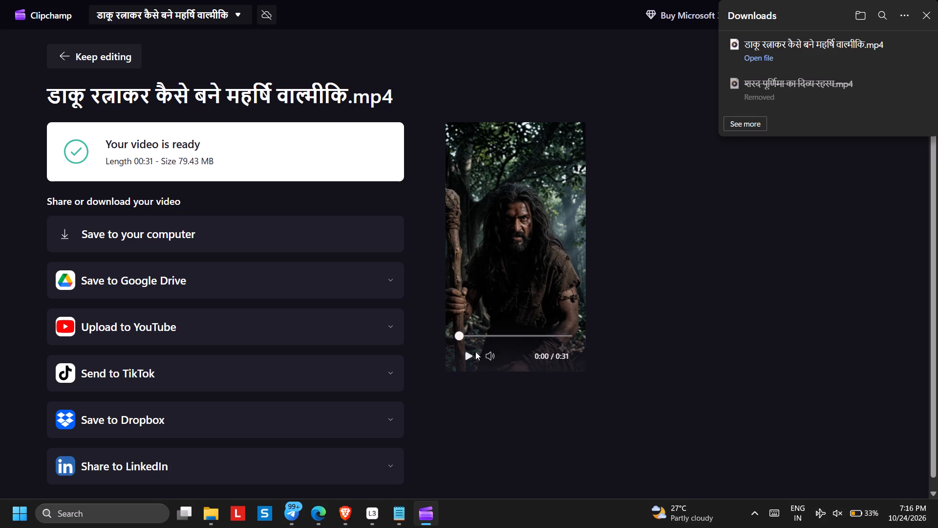
{"action": "left_click", "coordinate": [726, 240]}
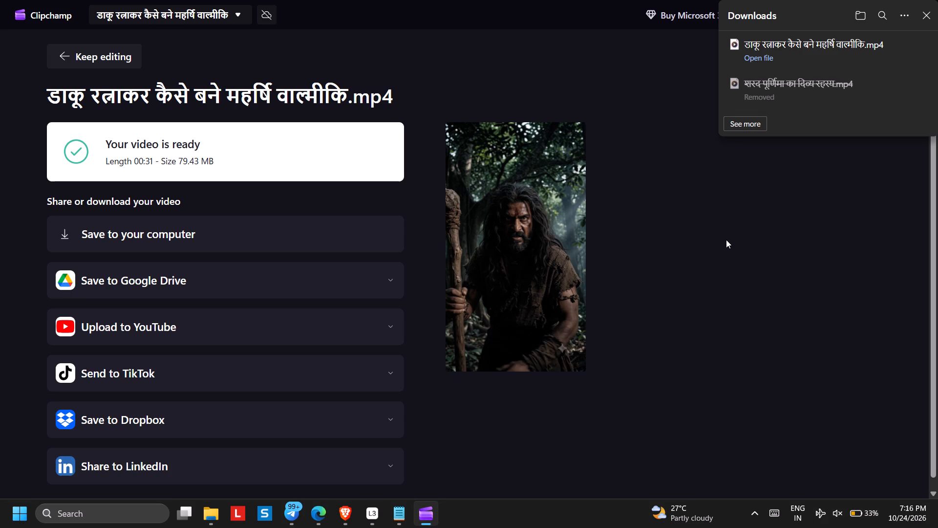
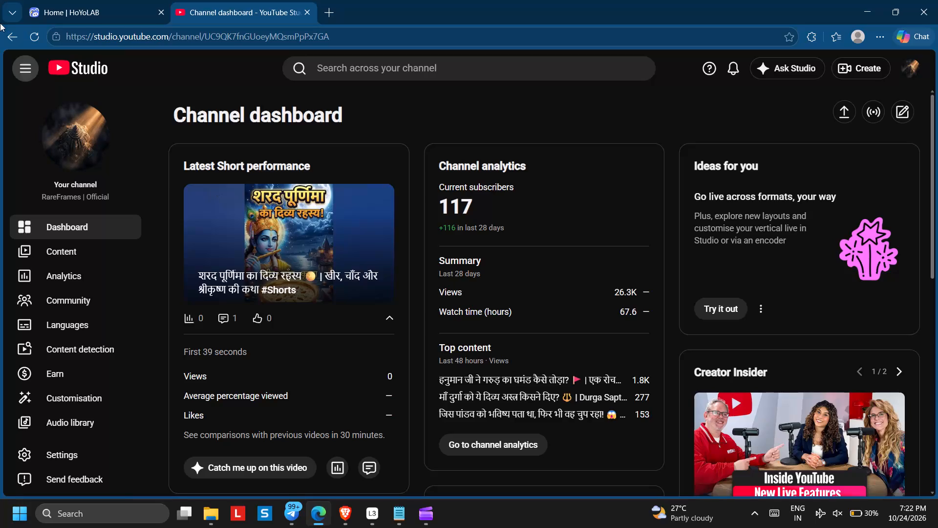
Reload the YouTube Studio channel dashboard and review the latest Short's performance, published videos and recent subscribers.
{"action": "left_click", "coordinate": [30, 39]}
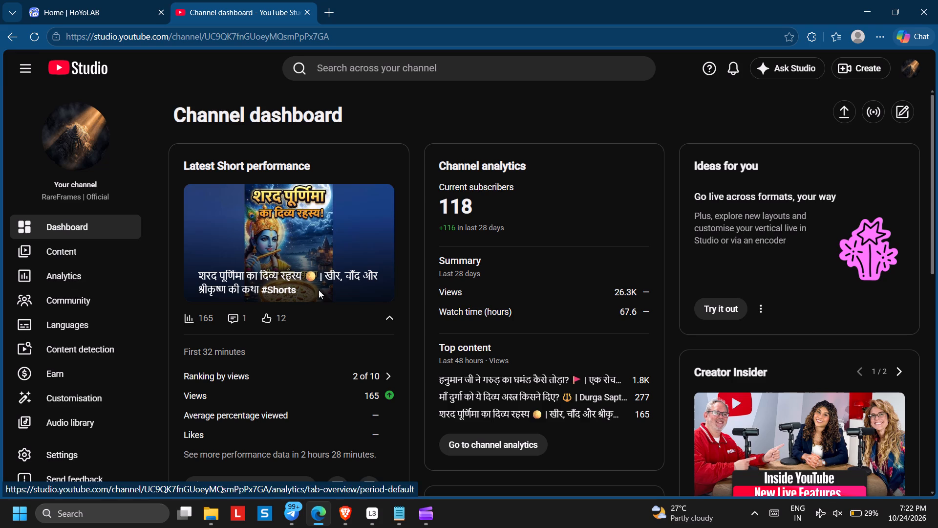
{"action": "scroll", "coordinate": [419, 317], "scroll_direction": "down", "scroll_amount": 4}
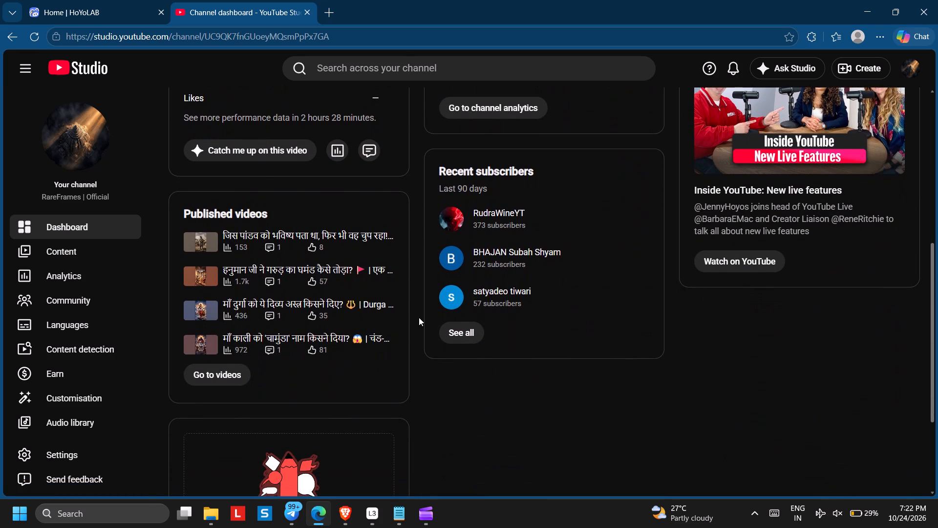
{"action": "scroll", "coordinate": [419, 317], "scroll_direction": "down", "scroll_amount": 1}
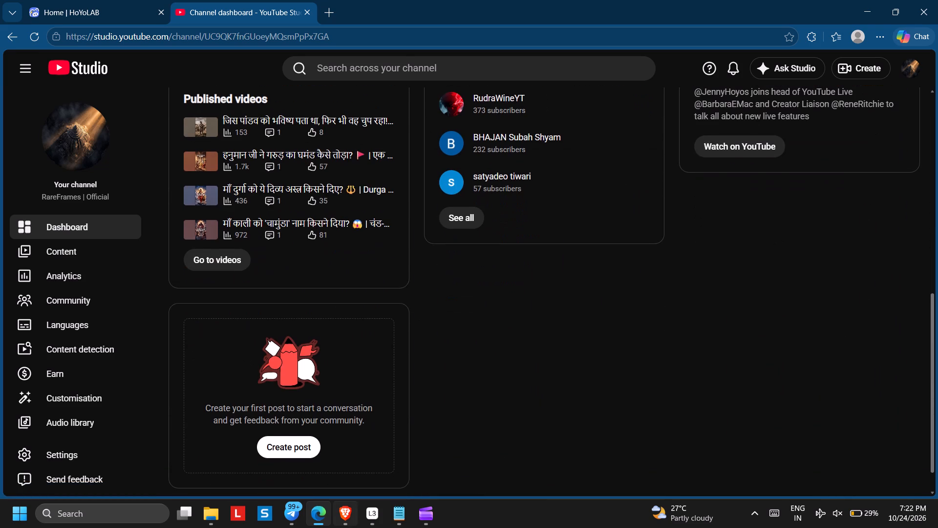
Switch to the Loggy3 window to view the recording sessions.
{"action": "left_click", "coordinate": [382, 520]}
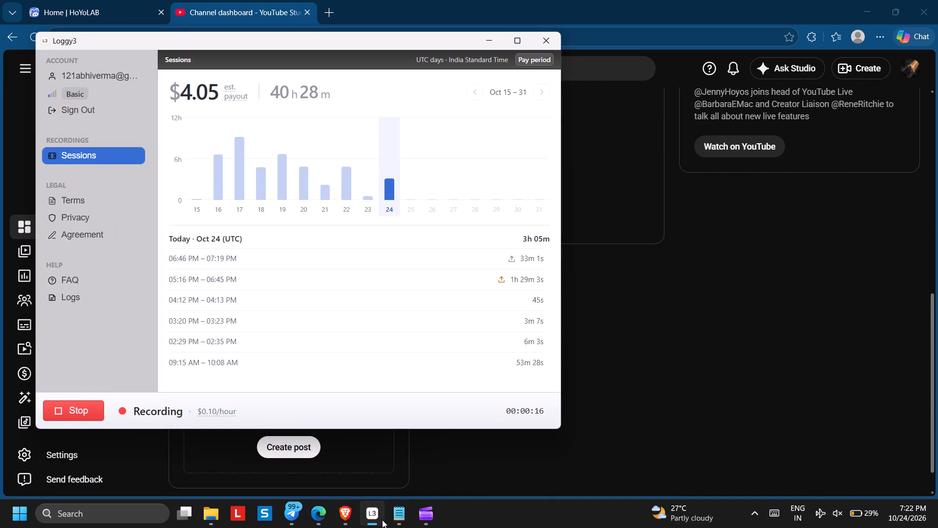
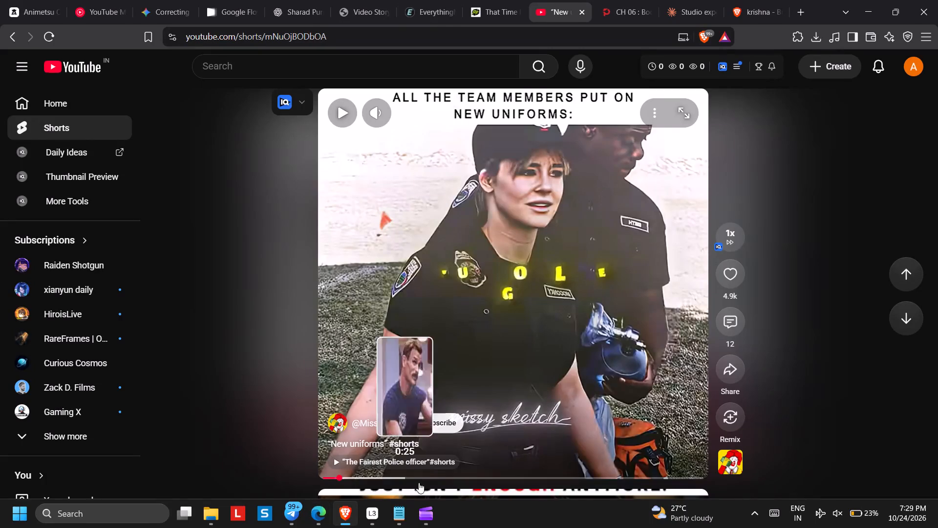
Switch to Clipchamp and dismiss the downloads list over the exported video page.
{"action": "left_click", "coordinate": [426, 525]}
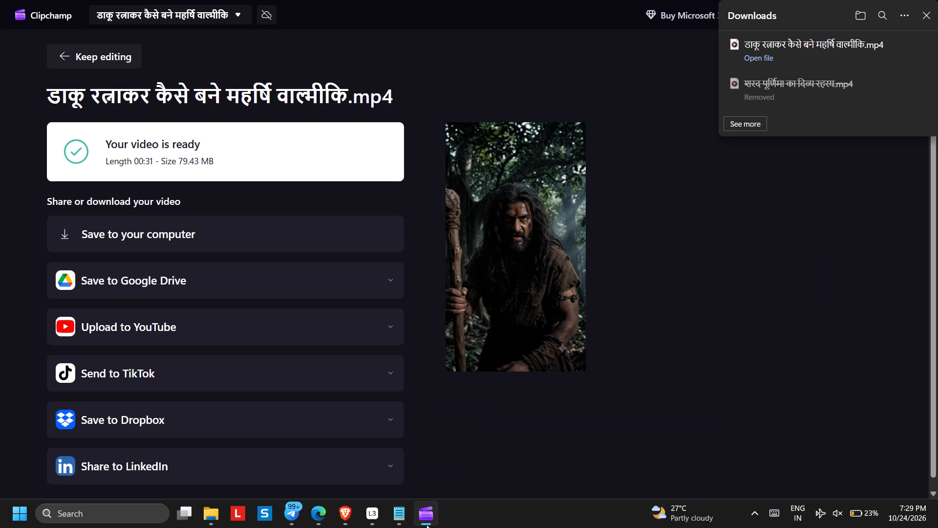
{"action": "left_click", "coordinate": [923, 13]}
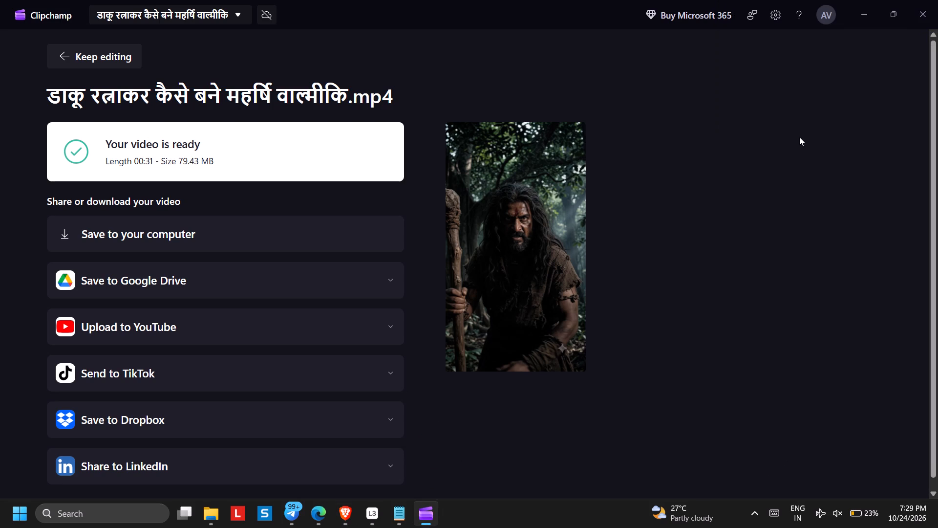
Switch to YouTube Studio in Edge and open the details of the unlisted Short titled 24 October 2026.
{"action": "left_click", "coordinate": [324, 517]}
{"action": "left_click", "coordinate": [67, 258]}
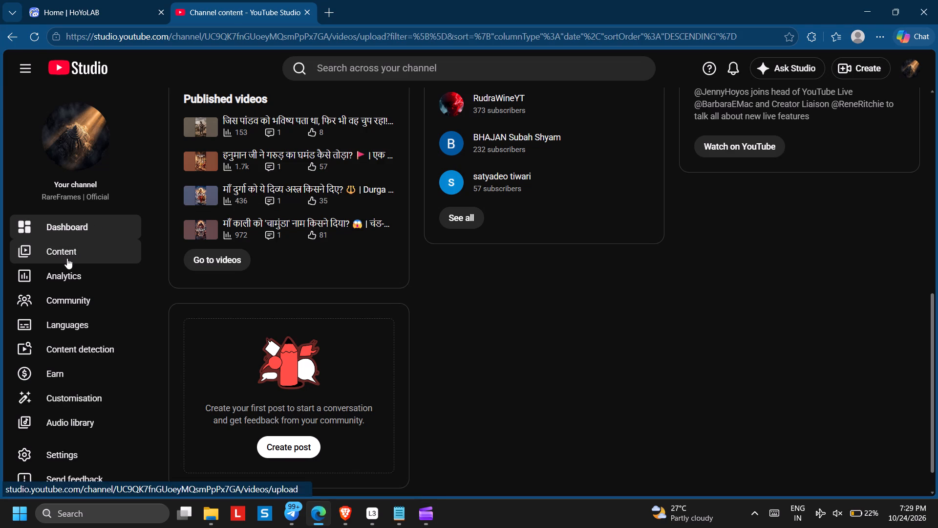
{"action": "left_click", "coordinate": [236, 157]}
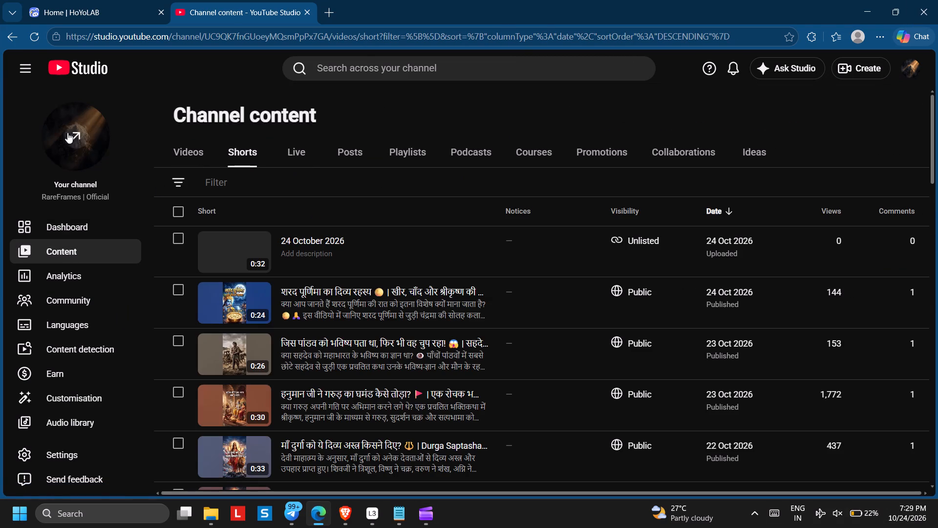
{"action": "left_click", "coordinate": [297, 261]}
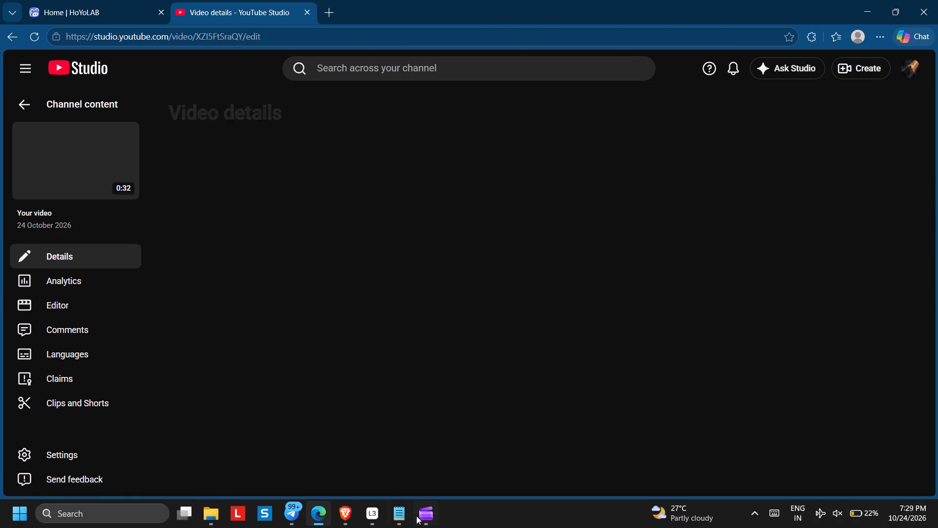
Copy the title from the Notepad notes and set the Short's title to "डाकू रत्नाकर कैसे बने महर्षि वाल्मीकि? 😱 | रामायण की अद्भुत कथा".
{"action": "left_click", "coordinate": [410, 527]}
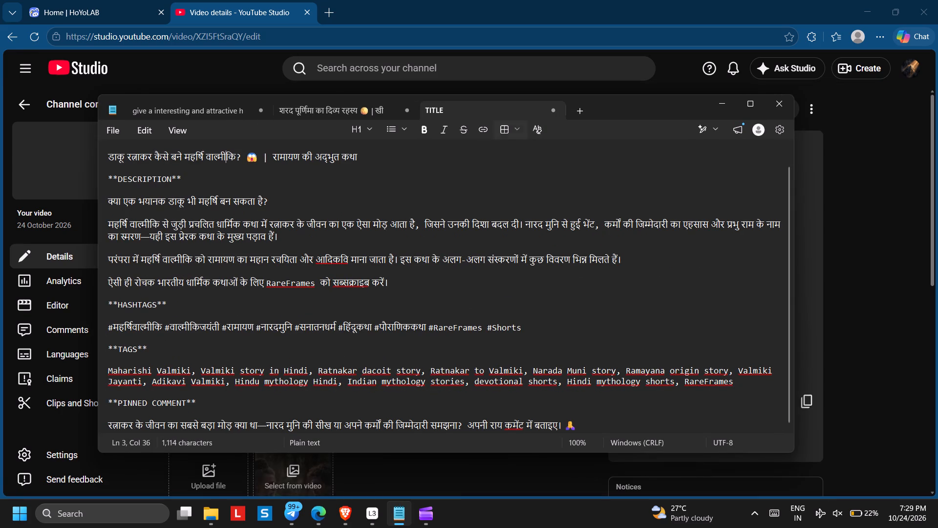
{"action": "left_click", "coordinate": [105, 156]}
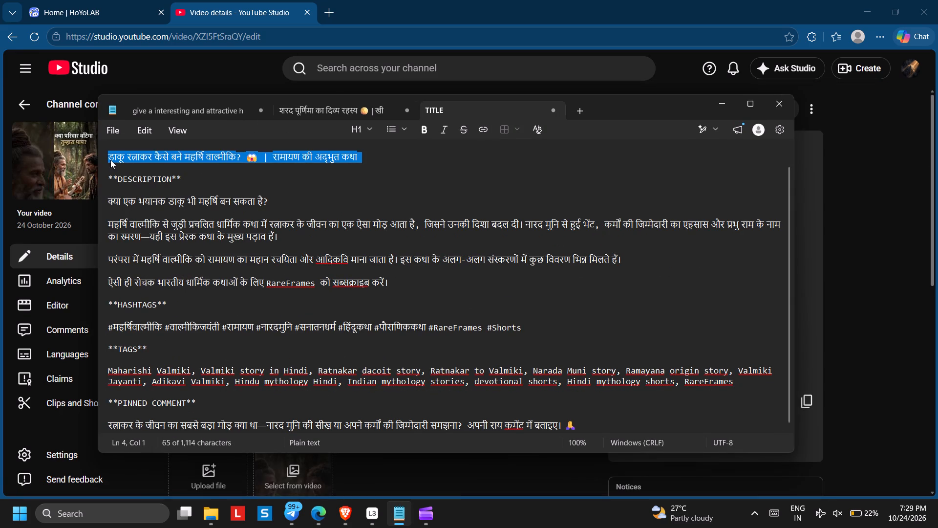
{"action": "right_click", "coordinate": [133, 154]}
{"action": "left_click", "coordinate": [194, 174]}
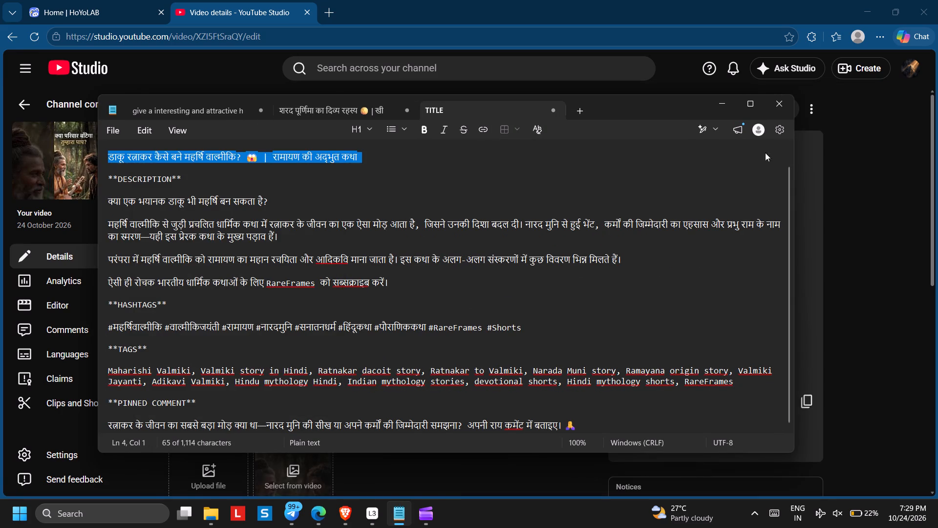
{"action": "left_click", "coordinate": [844, 159]}
{"action": "double_click", "coordinate": [306, 157]}
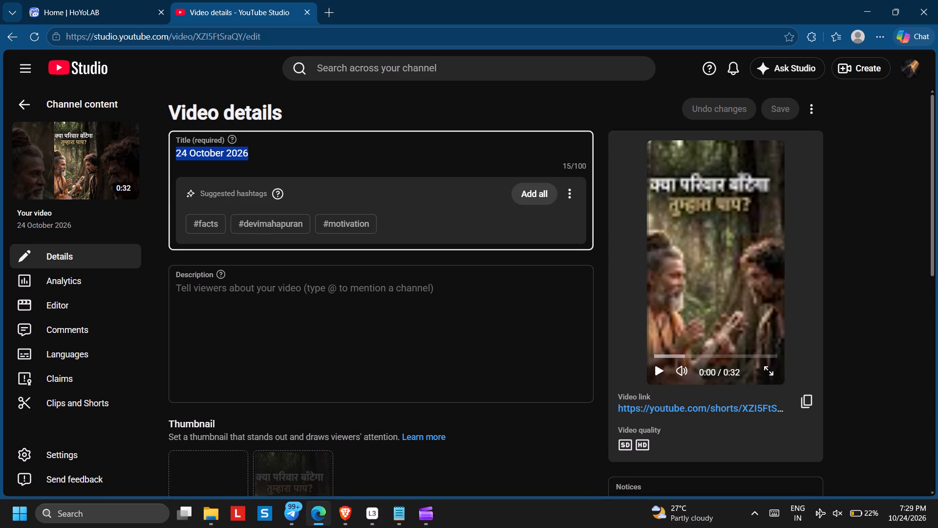
{"action": "key", "text": "ctrl+v"}
{"action": "left_click", "coordinate": [256, 335]}
Copy the description text and hashtags block from the Notepad notes into the Short's description.
{"action": "left_click", "coordinate": [396, 521]}
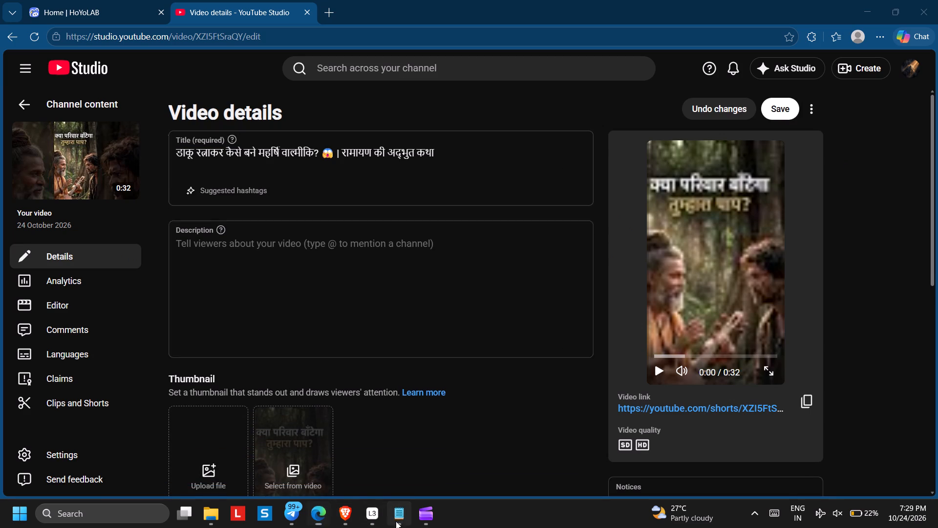
{"action": "left_click_drag", "start_coordinate": [104, 197], "coordinate": [143, 346]}
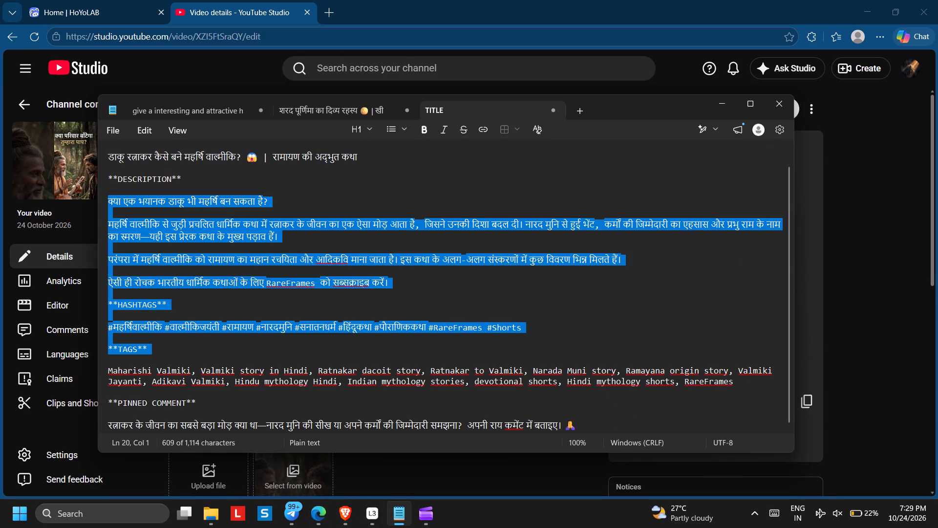
{"action": "left_click_drag", "start_coordinate": [143, 346], "coordinate": [149, 335]}
{"action": "right_click", "coordinate": [103, 219]}
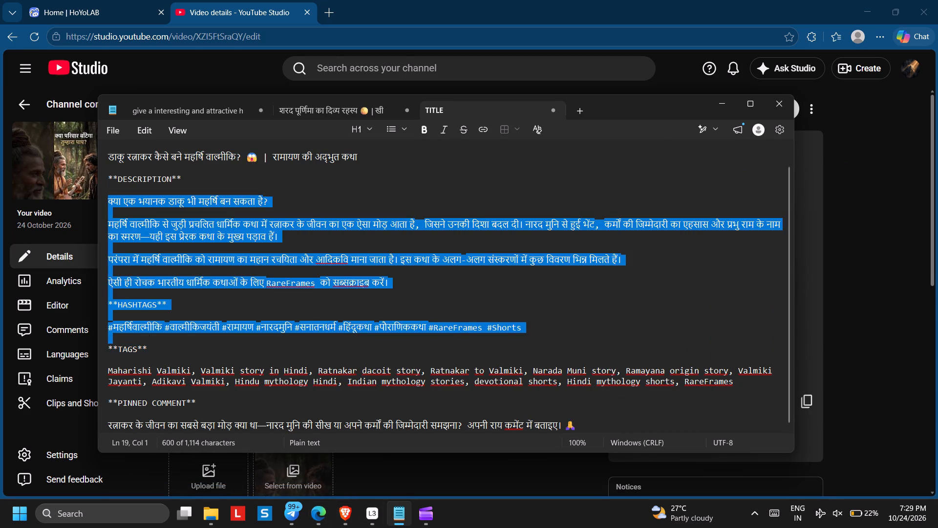
{"action": "left_click", "coordinate": [154, 244]}
{"action": "left_click", "coordinate": [911, 220]}
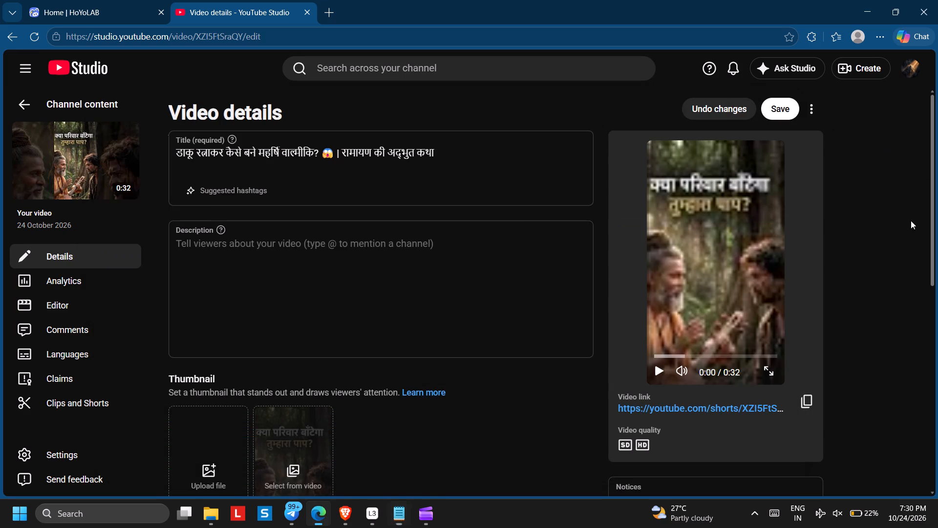
{"action": "left_click", "coordinate": [272, 255]}
{"action": "key", "text": "ctrl+v"}
{"action": "scroll", "coordinate": [387, 333], "scroll_direction": "down", "scroll_amount": 2}
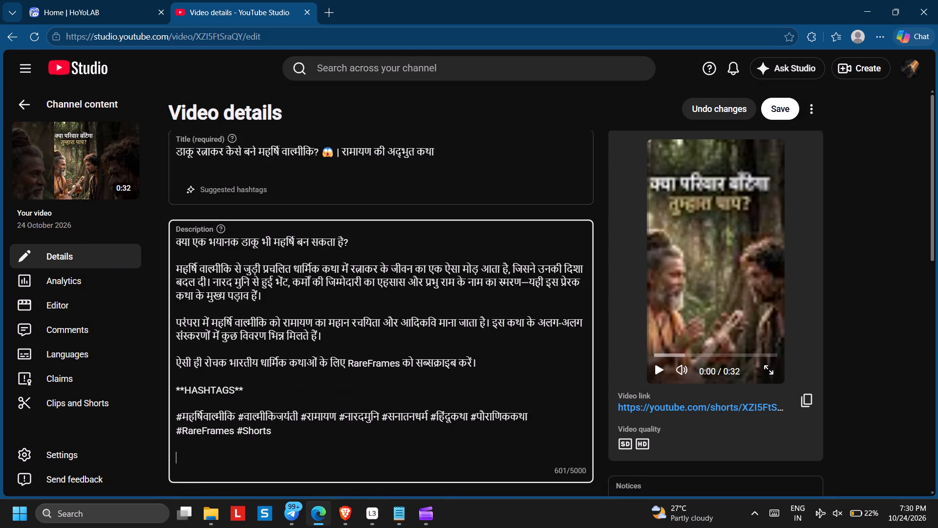
{"action": "scroll", "coordinate": [387, 333], "scroll_direction": "down", "scroll_amount": 2}
{"action": "left_click", "coordinate": [204, 385]}
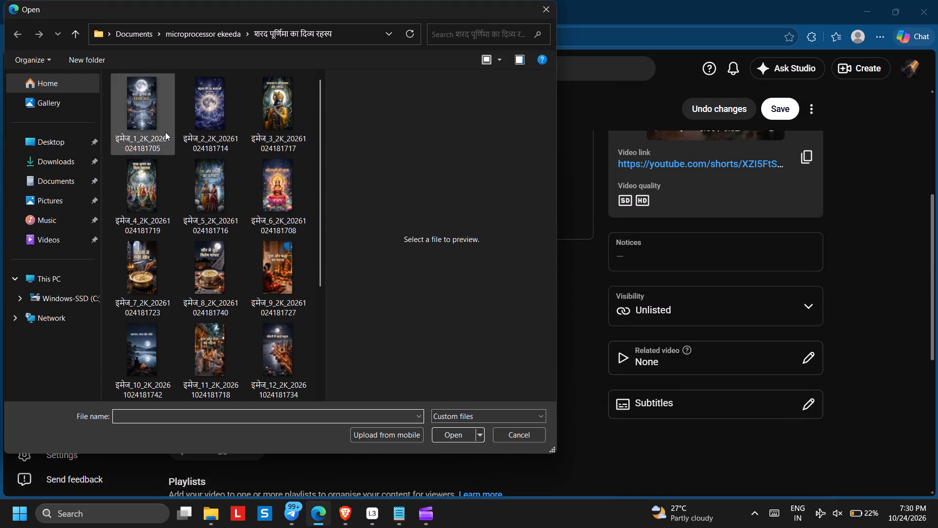
{"action": "left_click", "coordinate": [201, 34]}
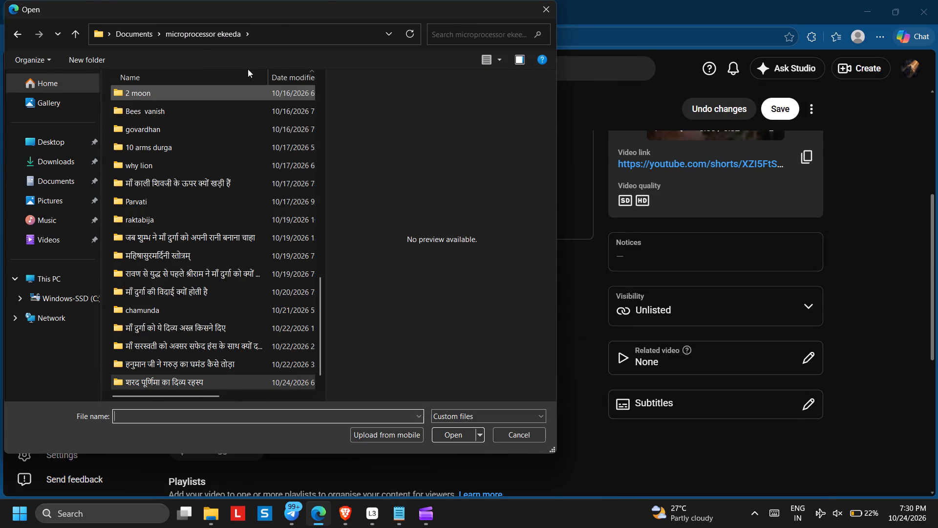
{"action": "left_click", "coordinate": [277, 76]}
{"action": "double_click", "coordinate": [220, 101]}
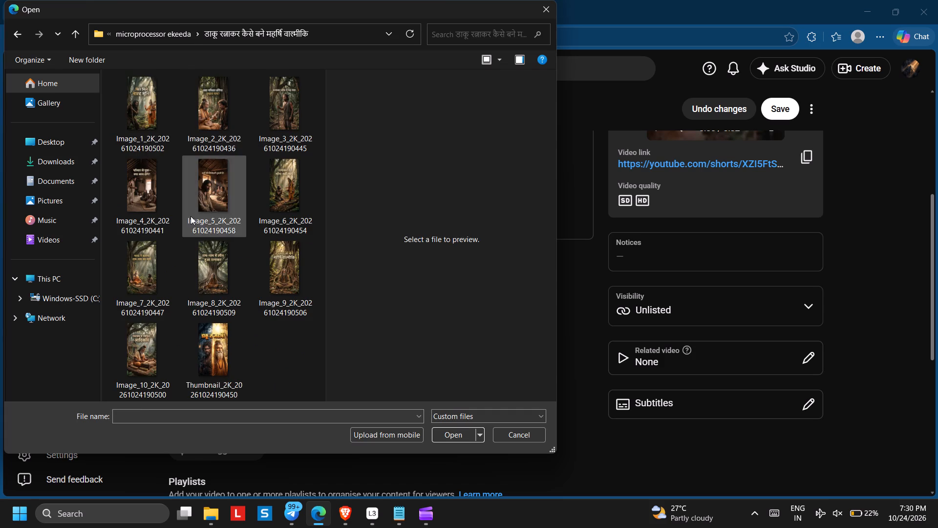
{"action": "left_click", "coordinate": [141, 148]}
{"action": "left_click", "coordinate": [197, 127]}
{"action": "left_click", "coordinate": [213, 254]}
{"action": "left_click", "coordinate": [201, 313]}
{"action": "left_click", "coordinate": [199, 344]}
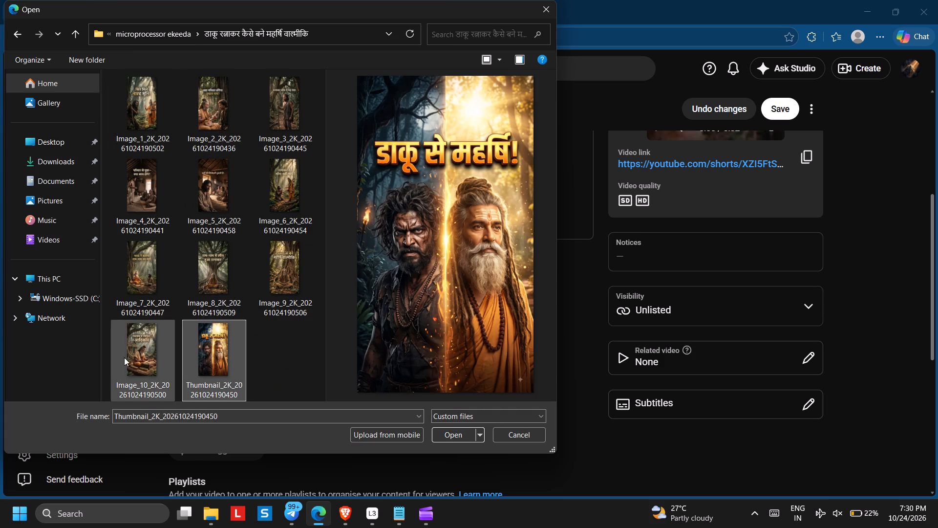
{"action": "left_click", "coordinate": [461, 434]}
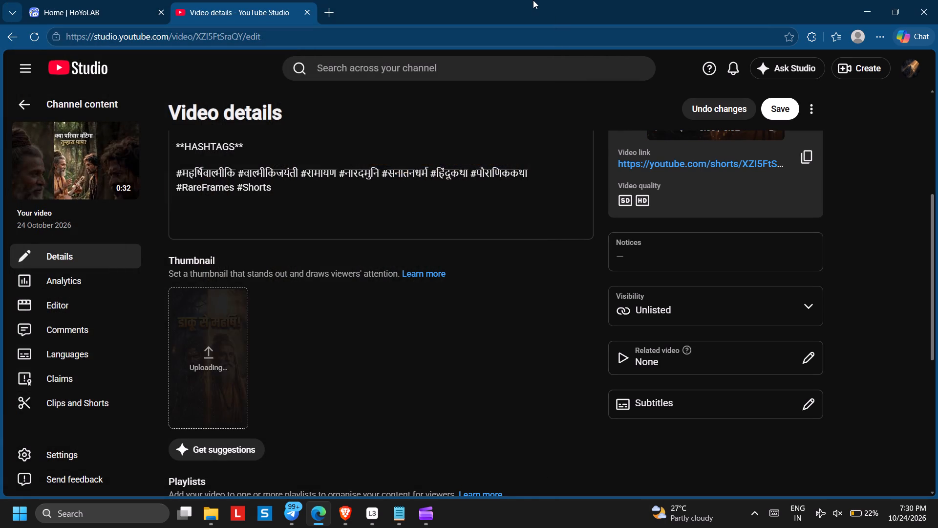
Look over the remaining video details and save the Short's new title, description and thumbnail.
{"action": "scroll", "coordinate": [313, 375], "scroll_direction": "down", "scroll_amount": 2}
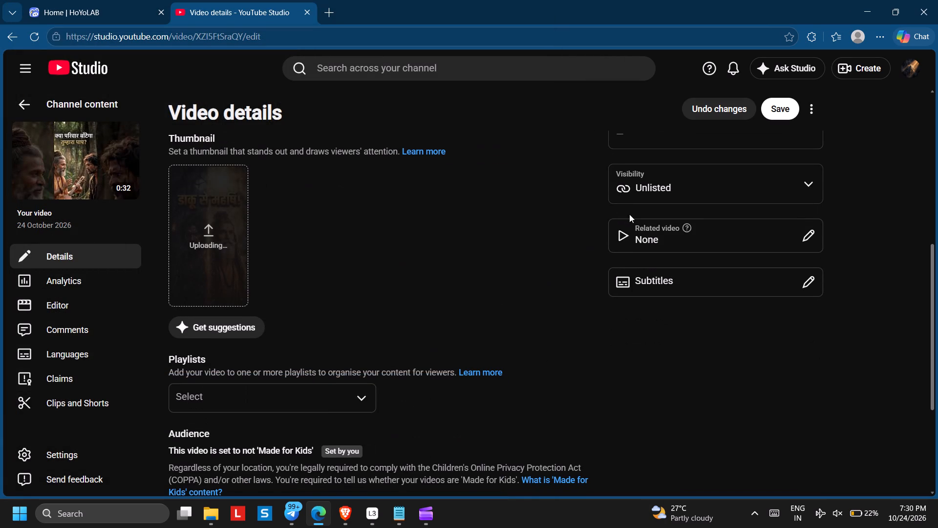
{"action": "left_click_drag", "start_coordinate": [724, 275], "coordinate": [748, 272]}
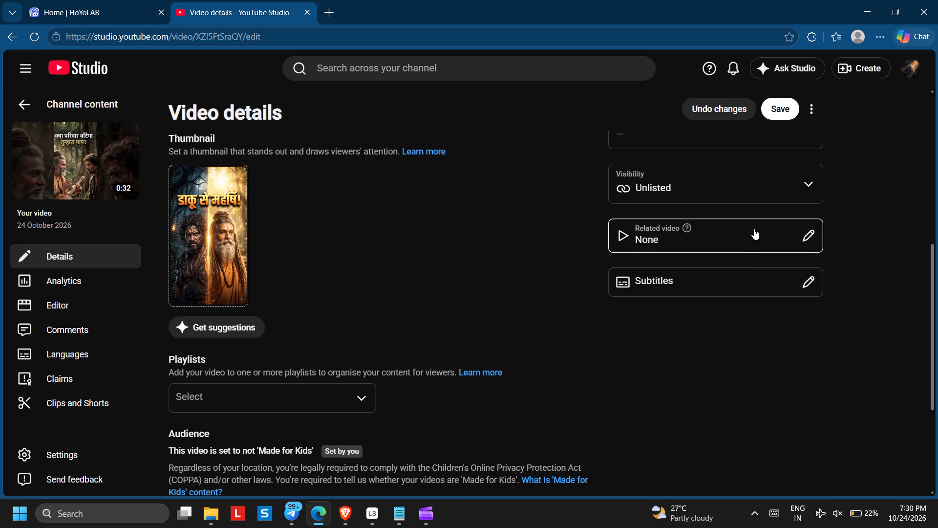
{"action": "left_click", "coordinate": [755, 203]}
{"action": "left_click", "coordinate": [466, 279]}
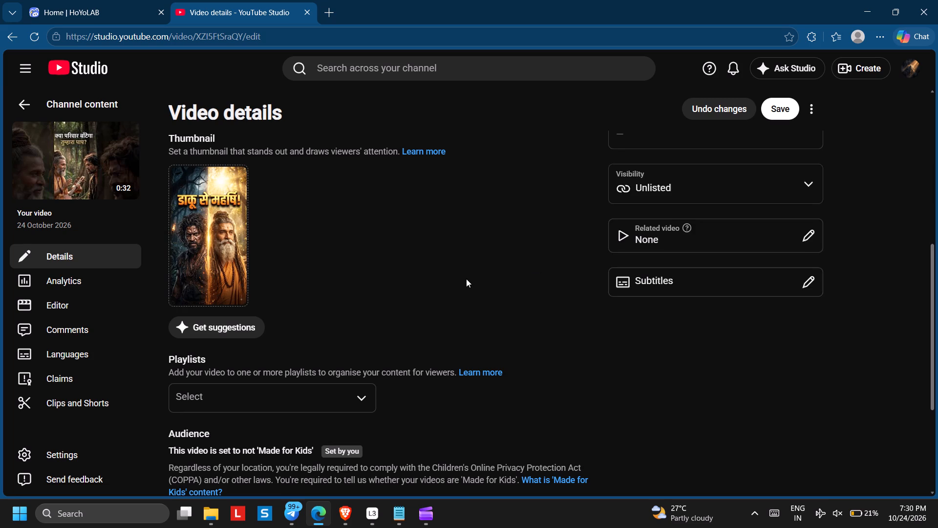
{"action": "scroll", "coordinate": [699, 261], "scroll_direction": "down", "scroll_amount": 2}
{"action": "scroll", "coordinate": [666, 284], "scroll_direction": "up", "scroll_amount": 5}
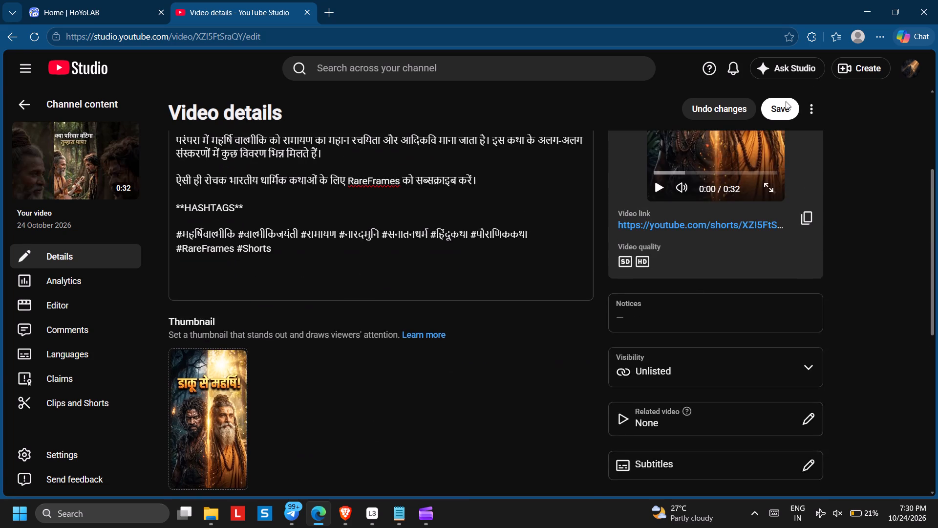
{"action": "left_click", "coordinate": [773, 109]}
Copy the pinned comment line about the turning point in Ratnakar's life from the Notepad notes.
{"action": "left_click", "coordinate": [389, 522]}
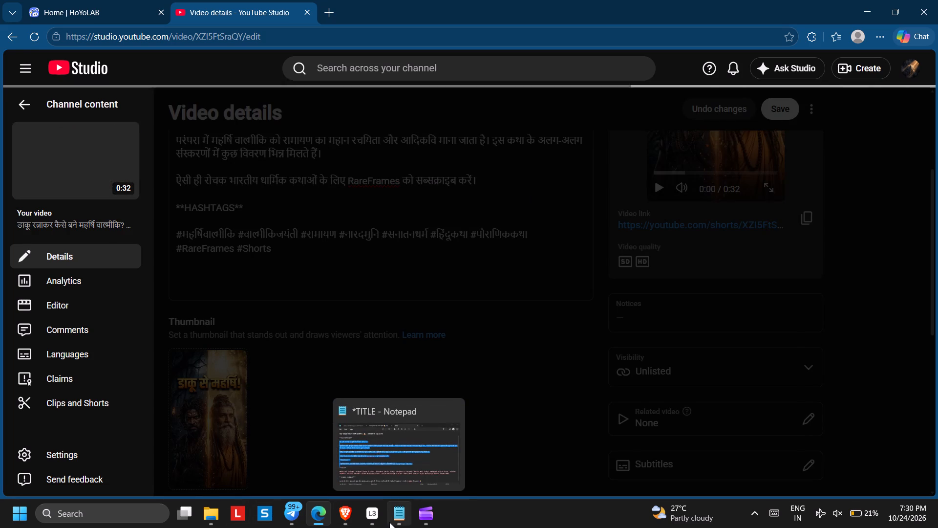
{"action": "left_click_drag", "start_coordinate": [108, 417], "coordinate": [110, 424]}
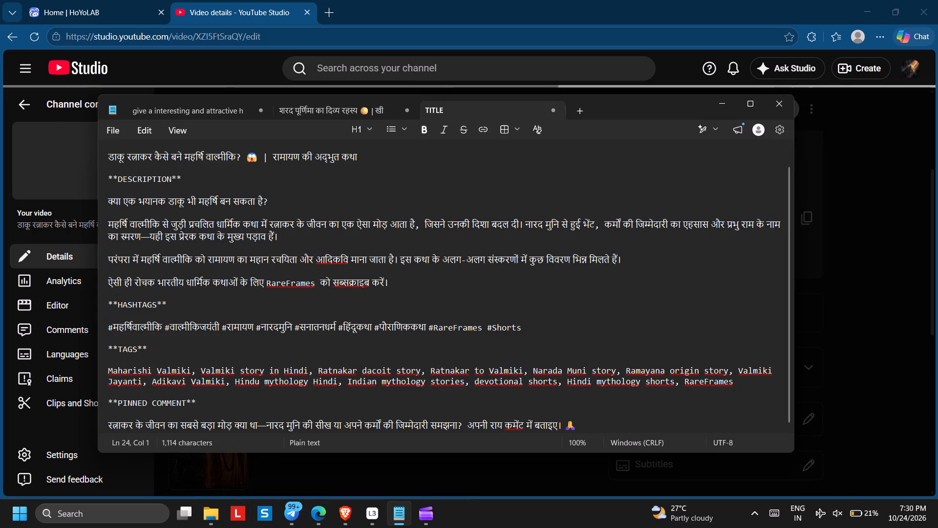
{"action": "left_click_drag", "start_coordinate": [110, 424], "coordinate": [115, 432]}
{"action": "scroll", "coordinate": [207, 380], "scroll_direction": "down", "scroll_amount": 3}
{"action": "left_click_drag", "start_coordinate": [587, 433], "coordinate": [505, 430]}
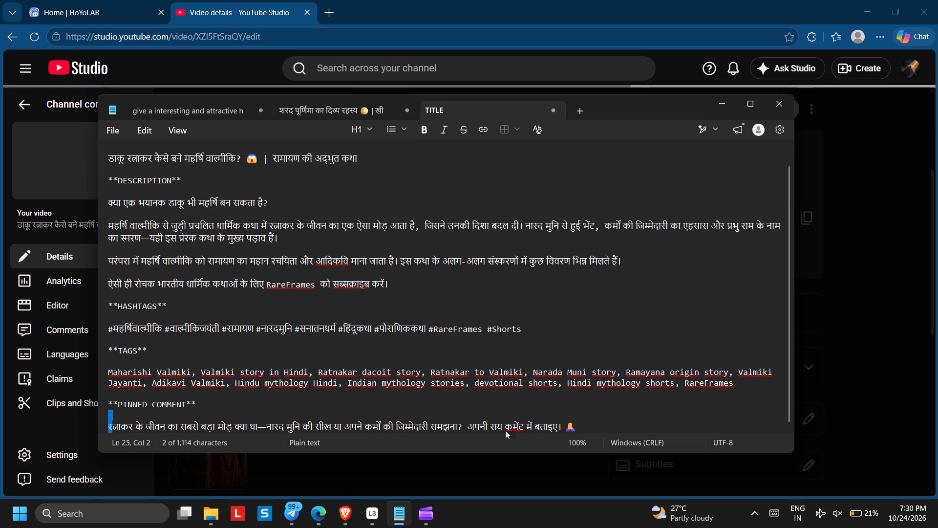
{"action": "left_click_drag", "start_coordinate": [505, 430], "coordinate": [363, 430]}
{"action": "left_click", "coordinate": [640, 428]}
{"action": "left_click_drag", "start_coordinate": [585, 428], "coordinate": [201, 416]}
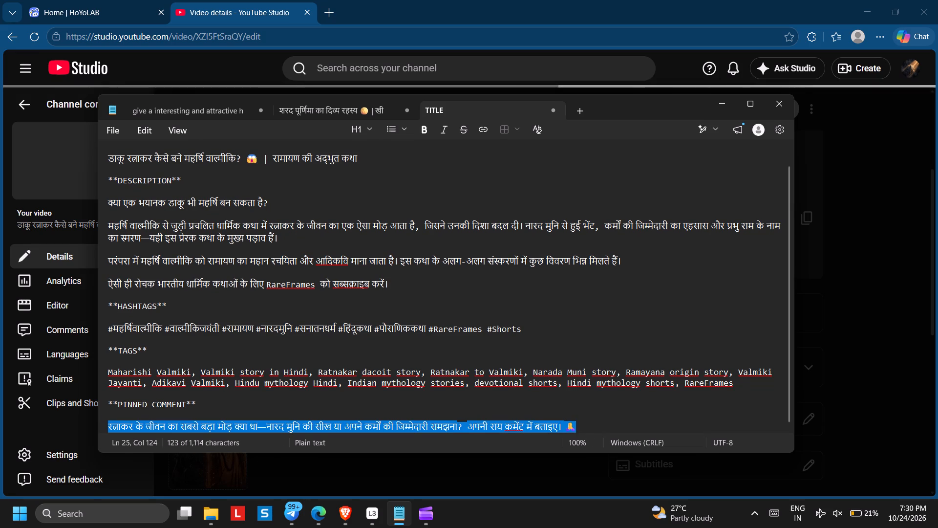
{"action": "right_click", "coordinate": [189, 427]}
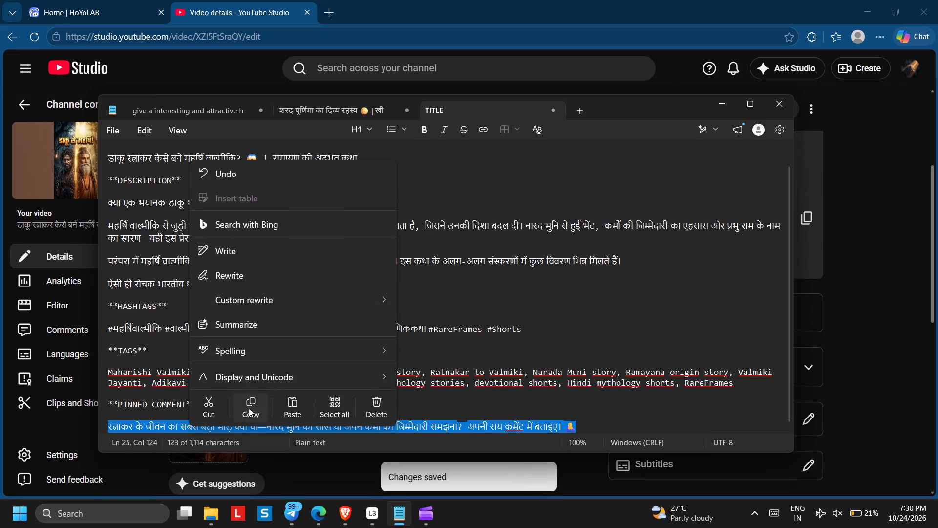
{"action": "left_click", "coordinate": [249, 408]}
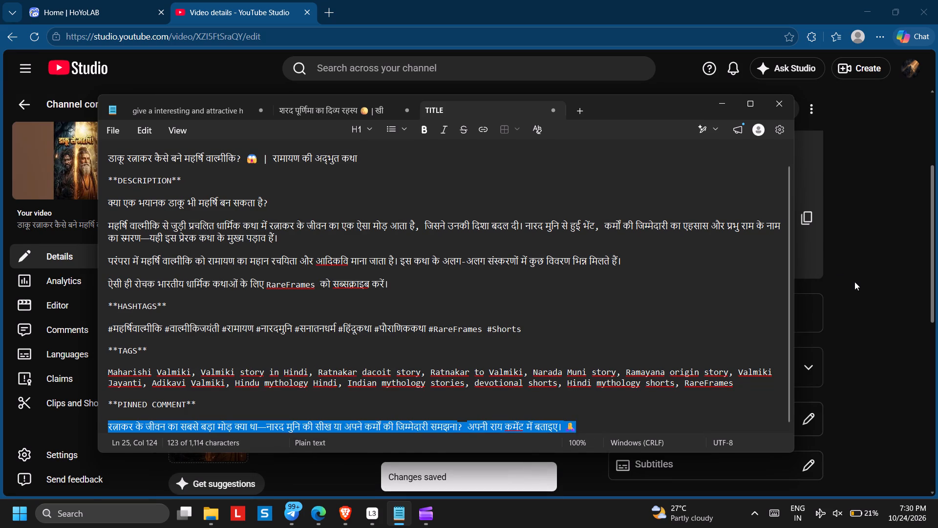
Post the copied text as a comment on the Ratnakar Short and return to the channel's Shorts list.
{"action": "left_click", "coordinate": [854, 282]}
{"action": "scroll", "coordinate": [491, 306], "scroll_direction": "up", "scroll_amount": 3}
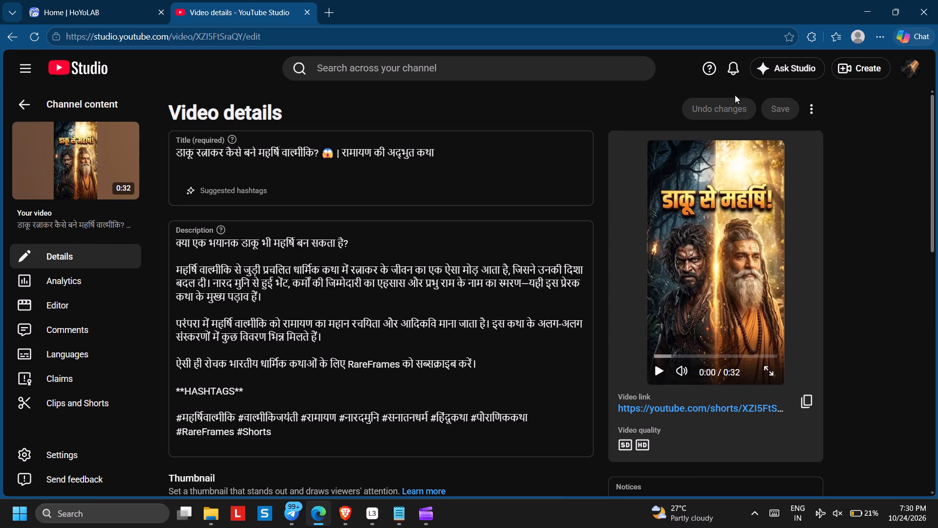
{"action": "left_click", "coordinate": [14, 102]}
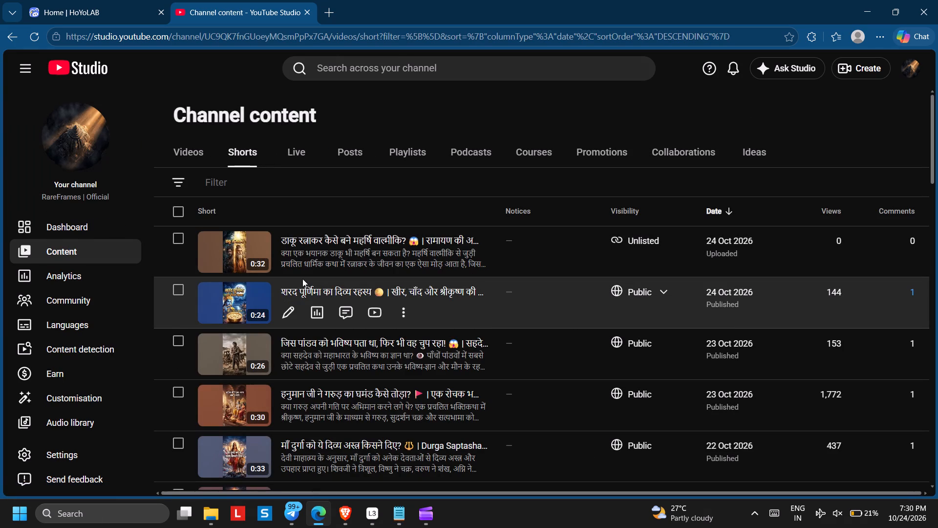
{"action": "left_click", "coordinate": [339, 264]}
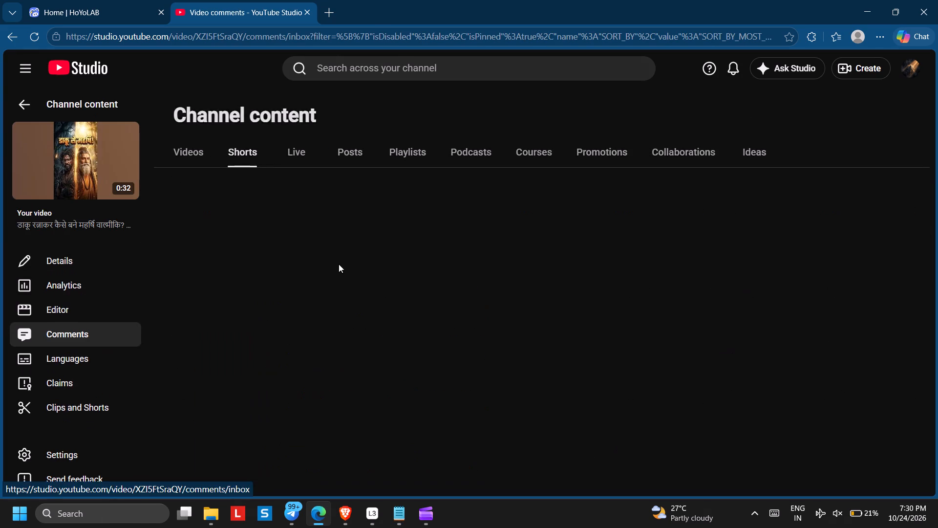
{"action": "left_click", "coordinate": [266, 209]}
{"action": "right_click", "coordinate": [266, 209]}
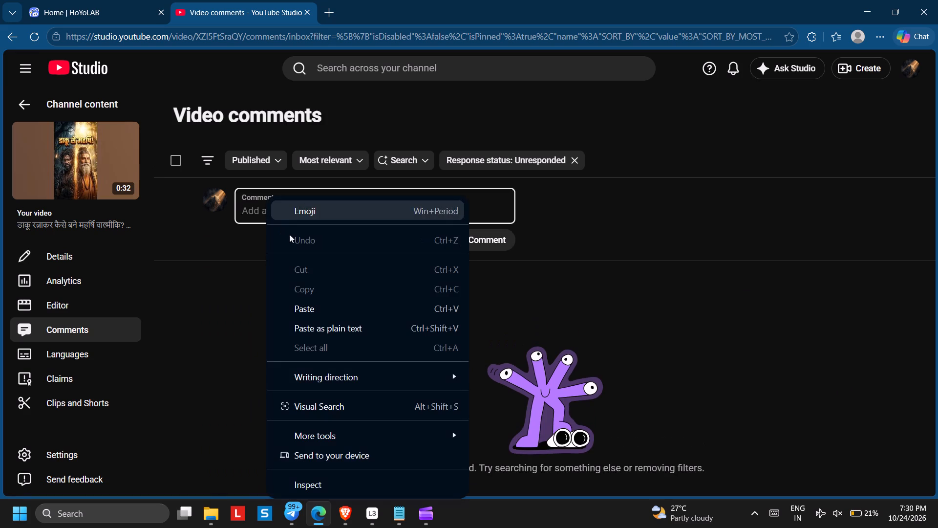
{"action": "left_click", "coordinate": [313, 300]}
{"action": "left_click", "coordinate": [486, 257]}
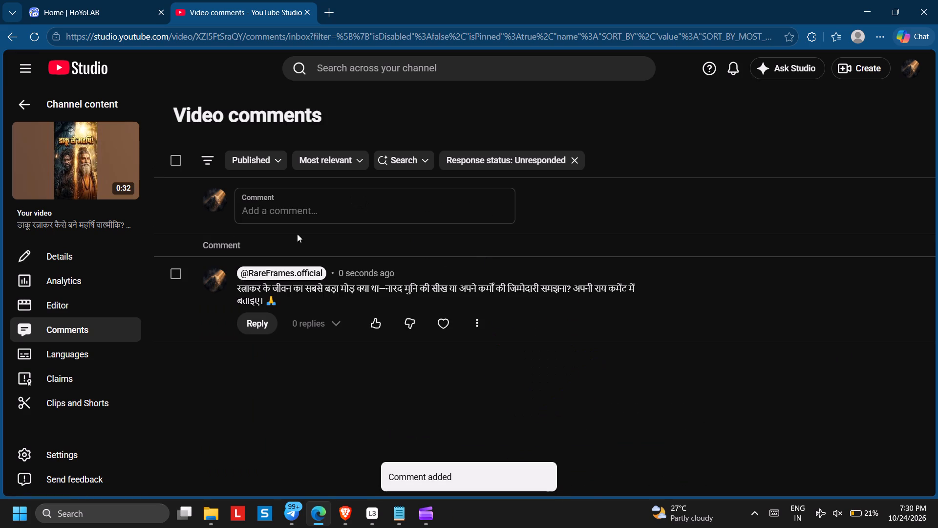
{"action": "left_click", "coordinate": [33, 102]}
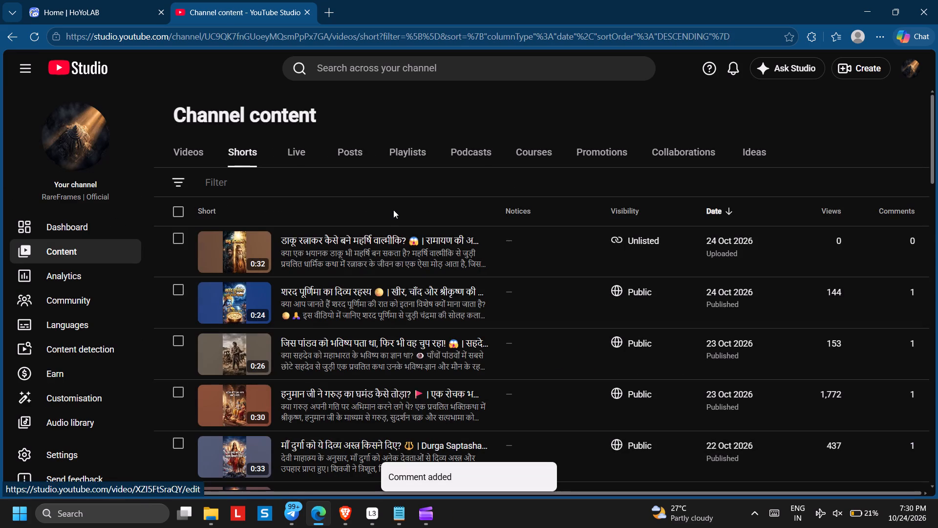
Minimize the YouTube Studio browser window and the Notepad notes, and close Clipchamp.
{"action": "left_click", "coordinate": [866, 5]}
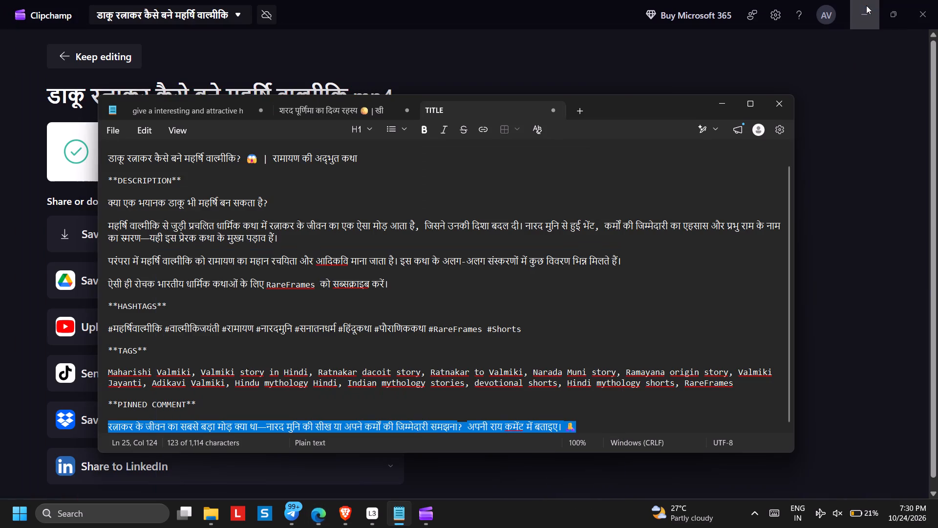
{"action": "left_click", "coordinate": [728, 109]}
{"action": "left_click", "coordinate": [937, 7]}
Watch the "New uniforms" Short in Brave, skipping ahead through it, and move on to the following Short and pause it.
{"action": "left_click", "coordinate": [413, 310]}
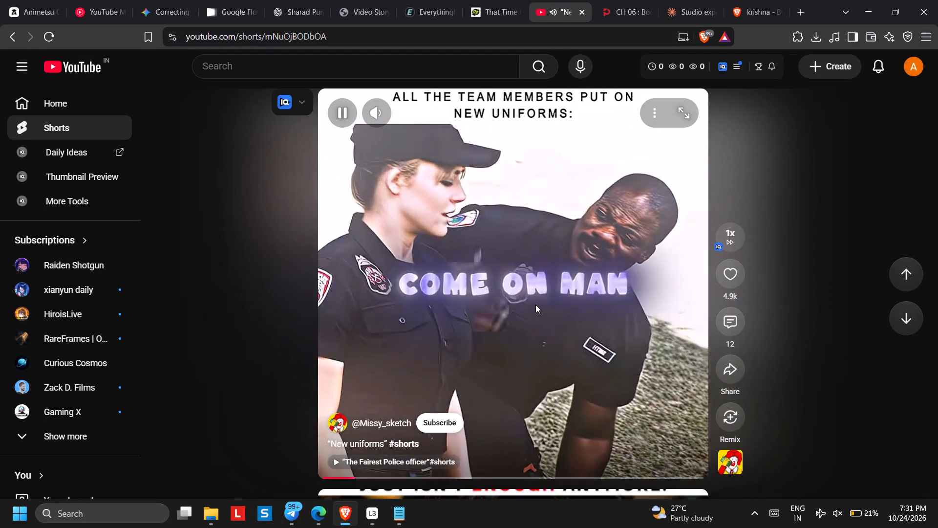
{"action": "left_click", "coordinate": [535, 305]}
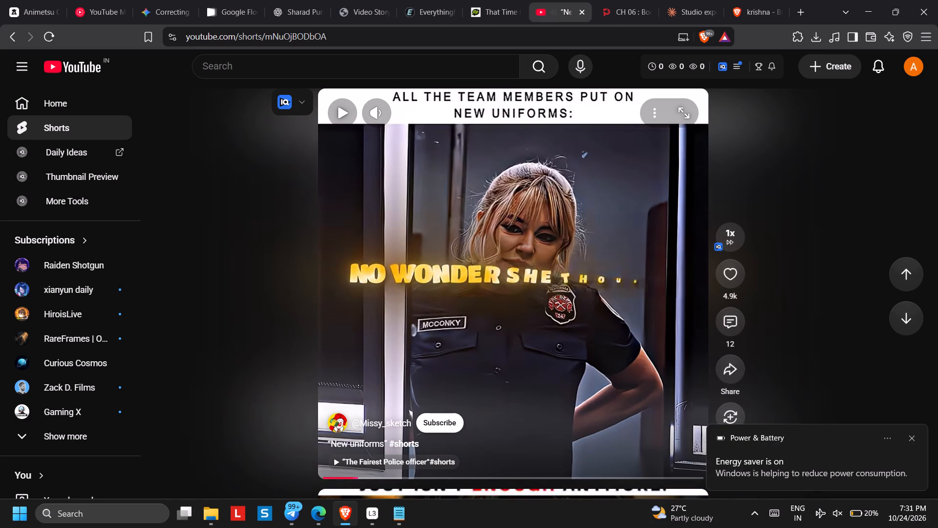
{"action": "left_click", "coordinate": [468, 220]}
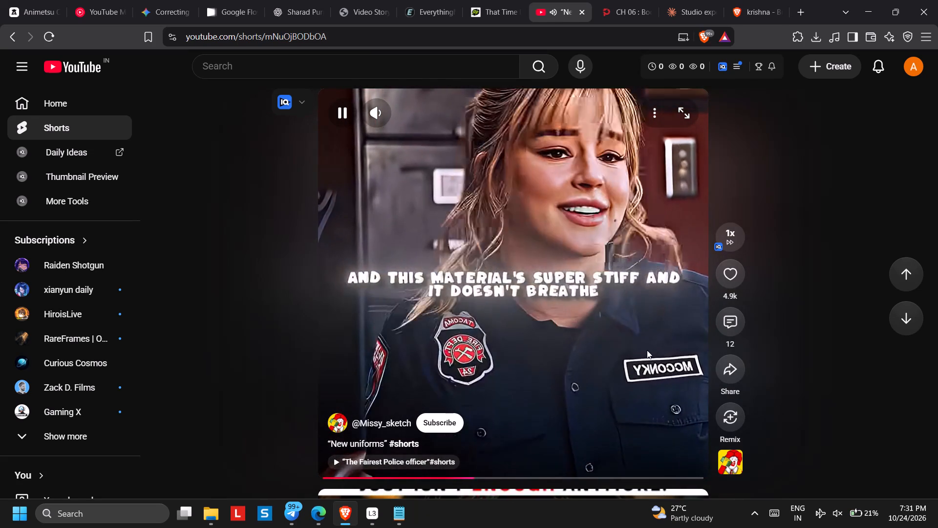
{"action": "left_click", "coordinate": [512, 476]}
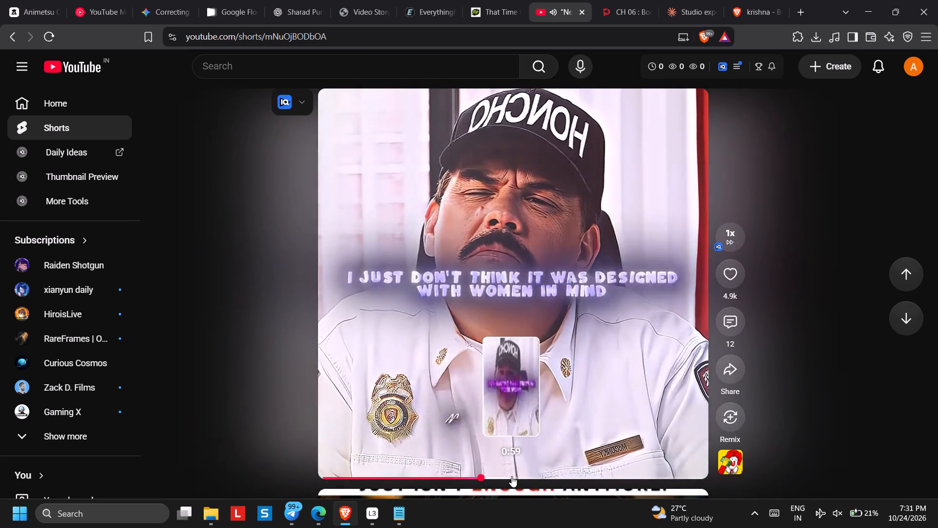
{"action": "left_click", "coordinate": [572, 479]}
{"action": "left_click", "coordinate": [606, 474]}
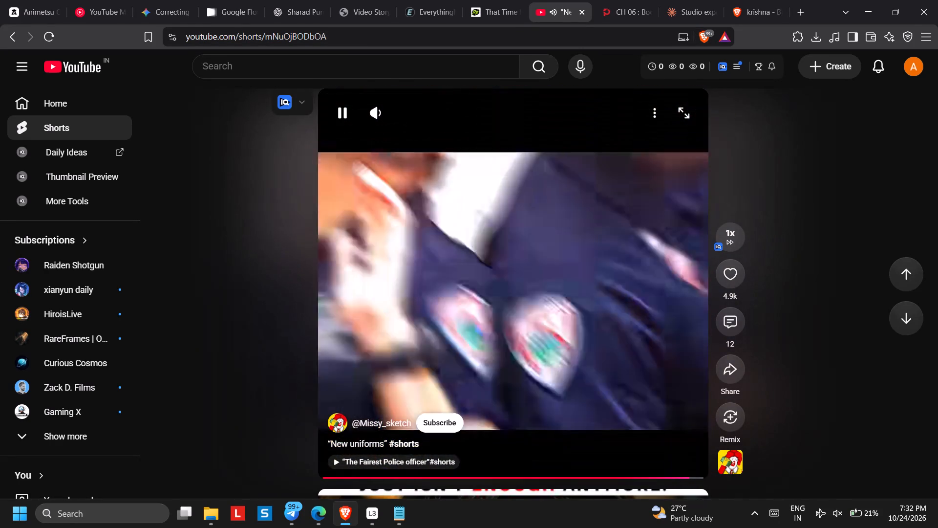
{"action": "scroll", "coordinate": [579, 220], "scroll_direction": "down", "scroll_amount": 3}
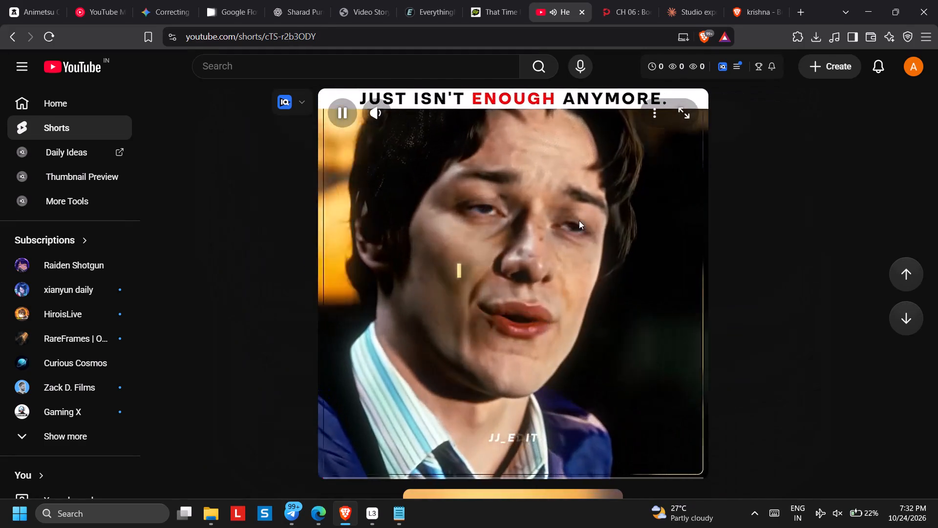
{"action": "left_click", "coordinate": [583, 247]}
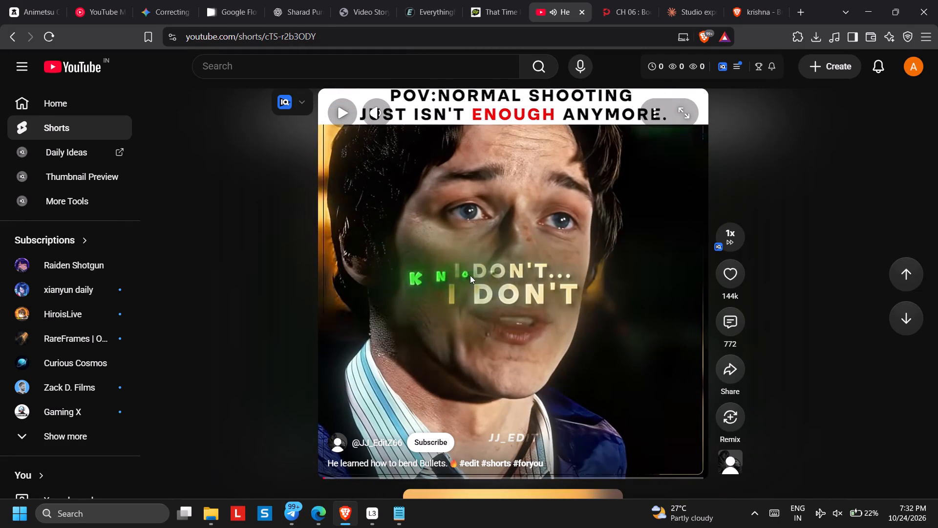
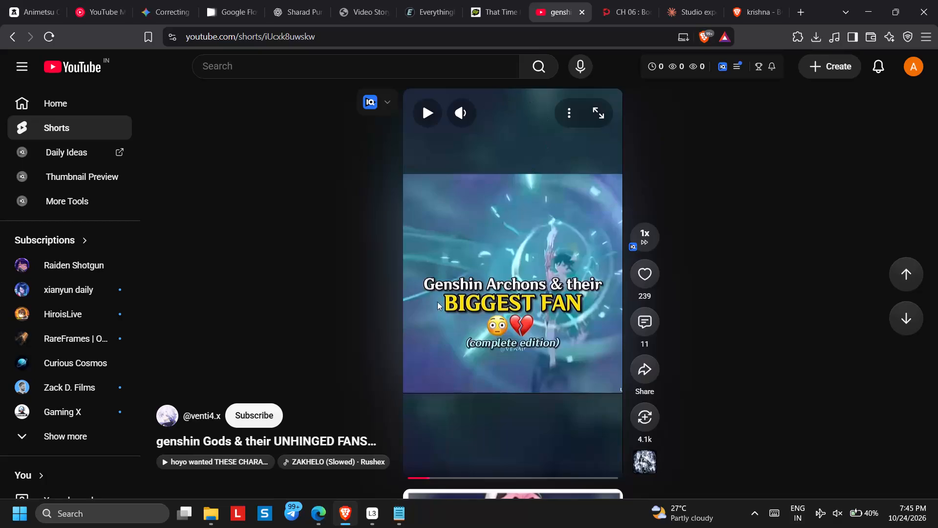
Switch to YouTube Studio in Edge, open and reload the channel dashboard, and review the latest Short's performance and channel analytics.
{"action": "left_click", "coordinate": [312, 520]}
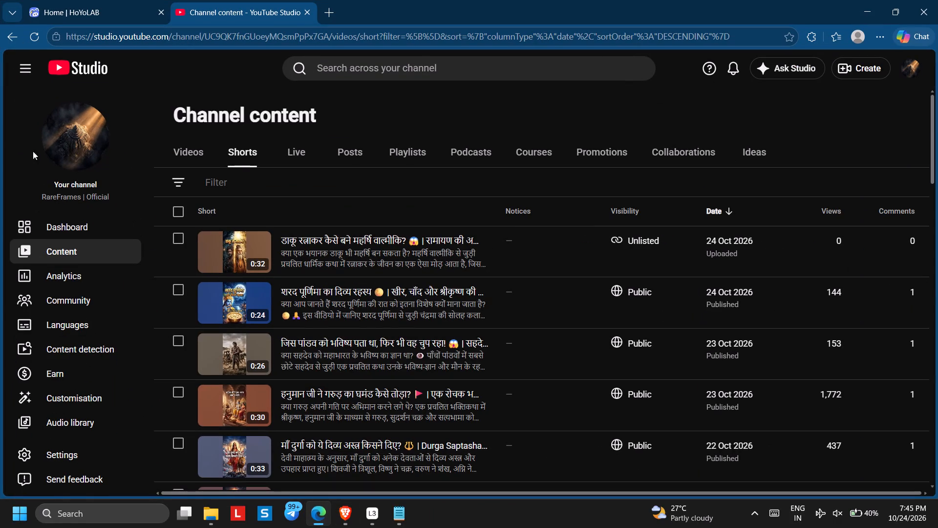
{"action": "left_click", "coordinate": [63, 226]}
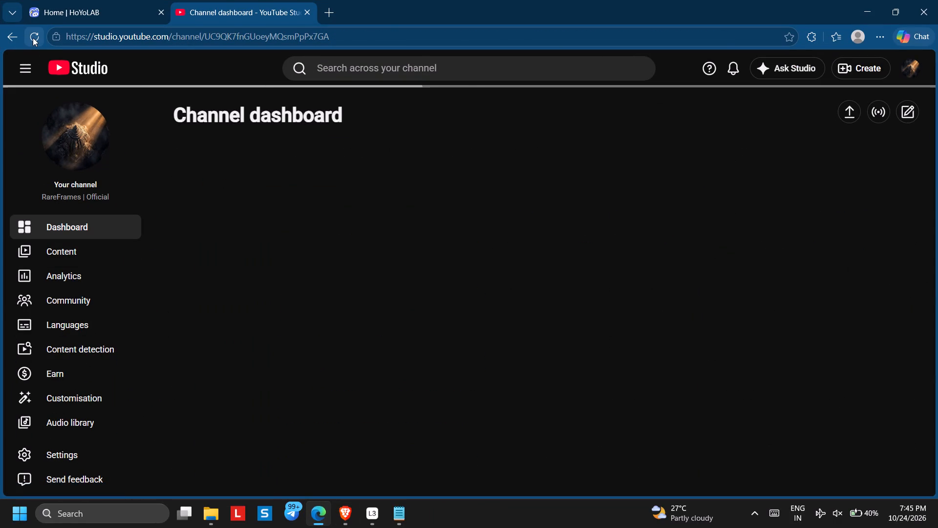
{"action": "left_click", "coordinate": [33, 38]}
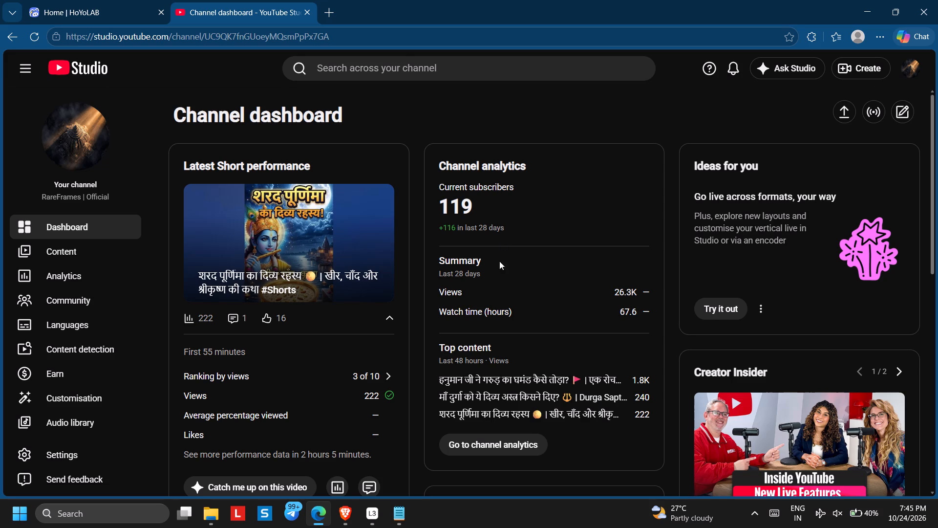
{"action": "scroll", "coordinate": [564, 318], "scroll_direction": "down", "scroll_amount": 1}
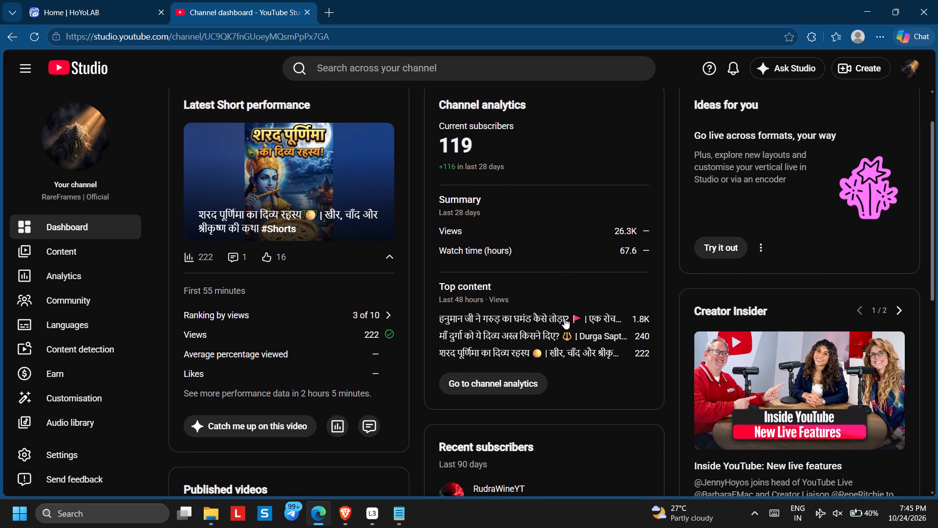
{"action": "scroll", "coordinate": [382, 349], "scroll_direction": "up", "scroll_amount": 2}
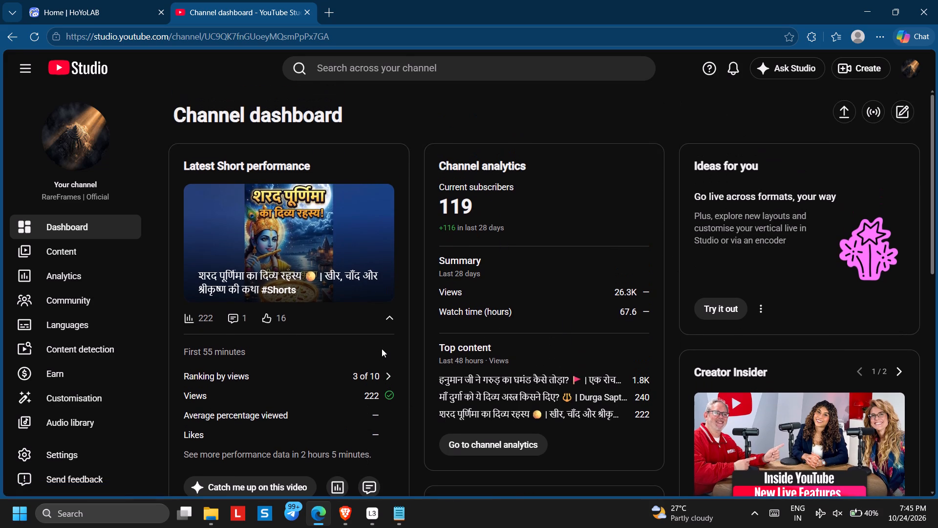
Return to the channel's content list.
{"action": "left_click", "coordinate": [33, 254]}
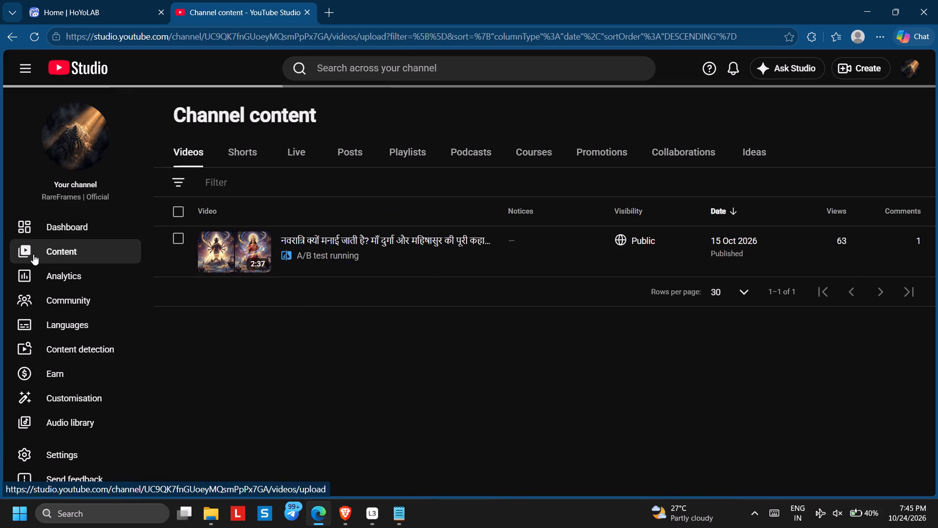